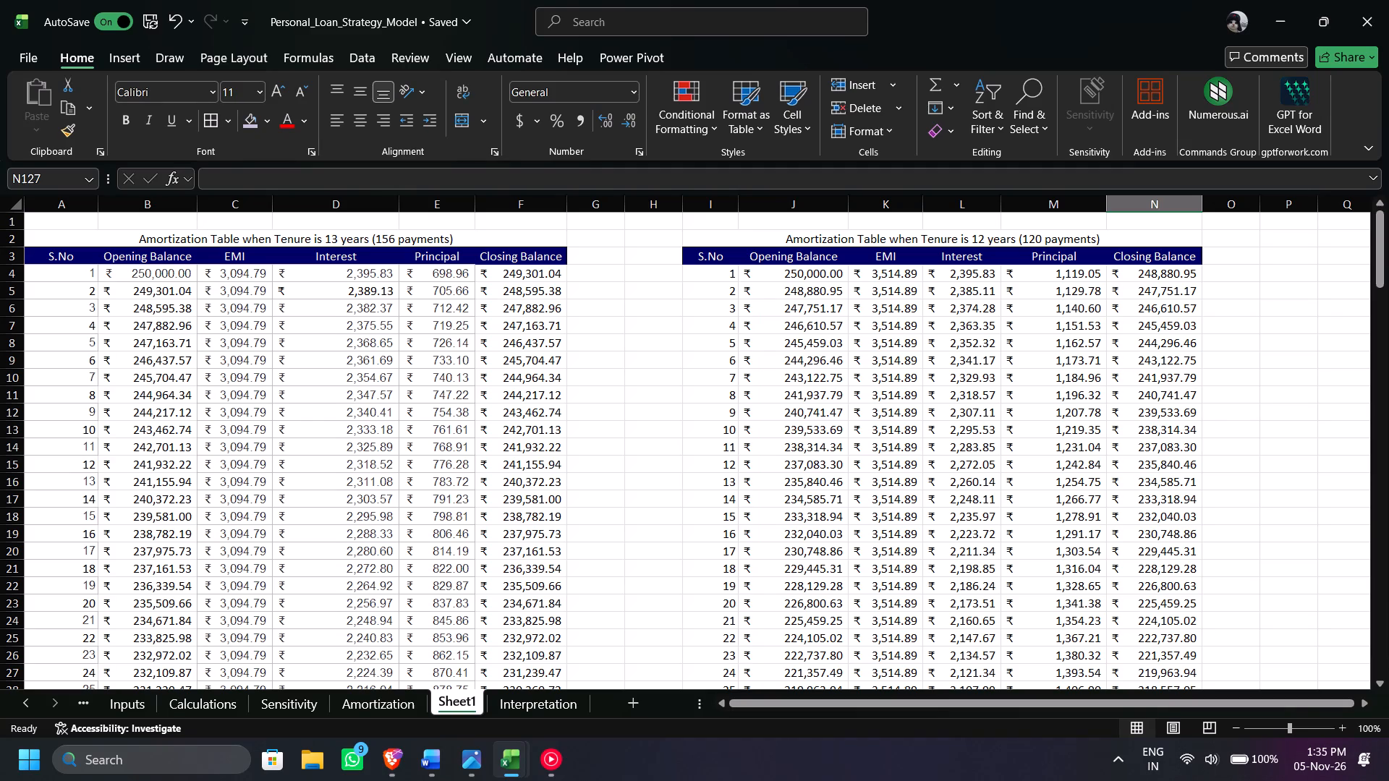
Make the titles of the 13-year and 12-year amortization tables bold and set their font size to 12.
click(105, 244)
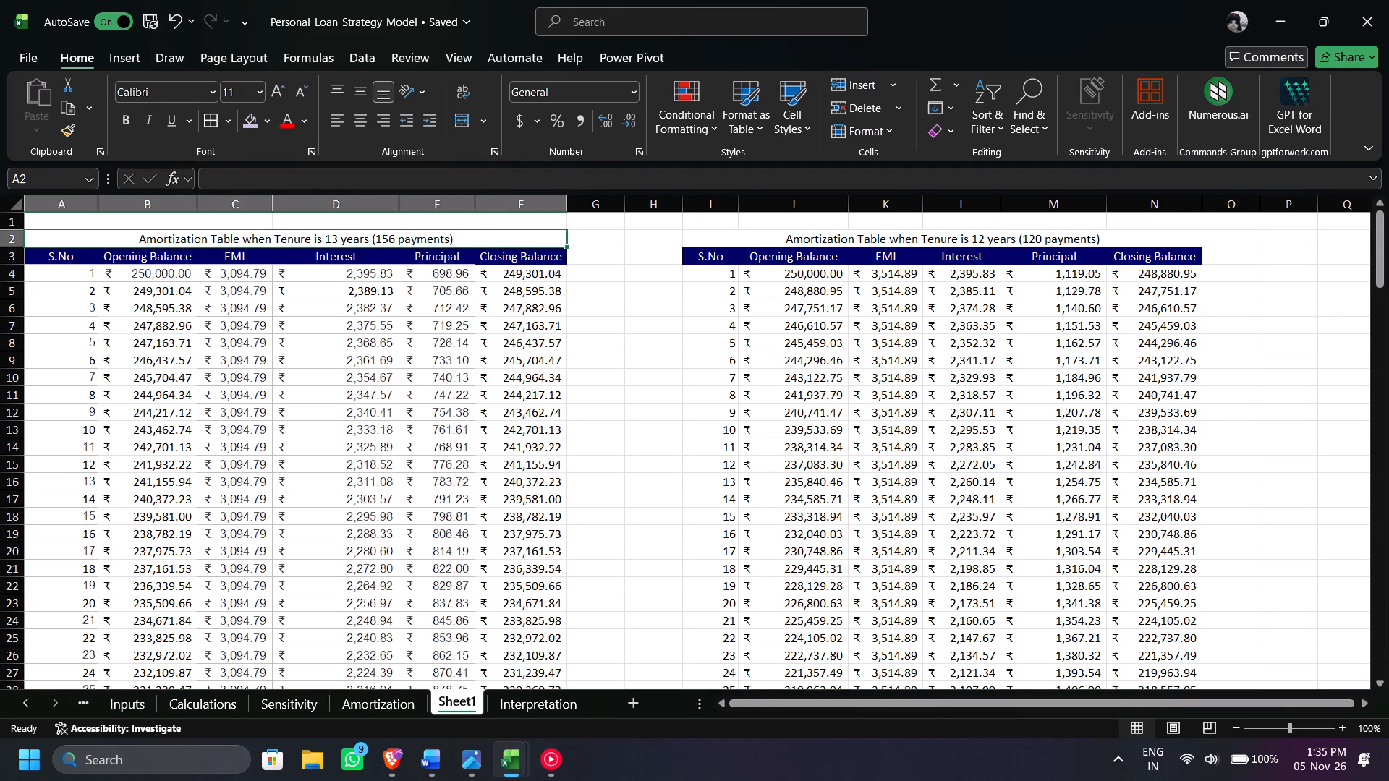
key(ctrl+b)
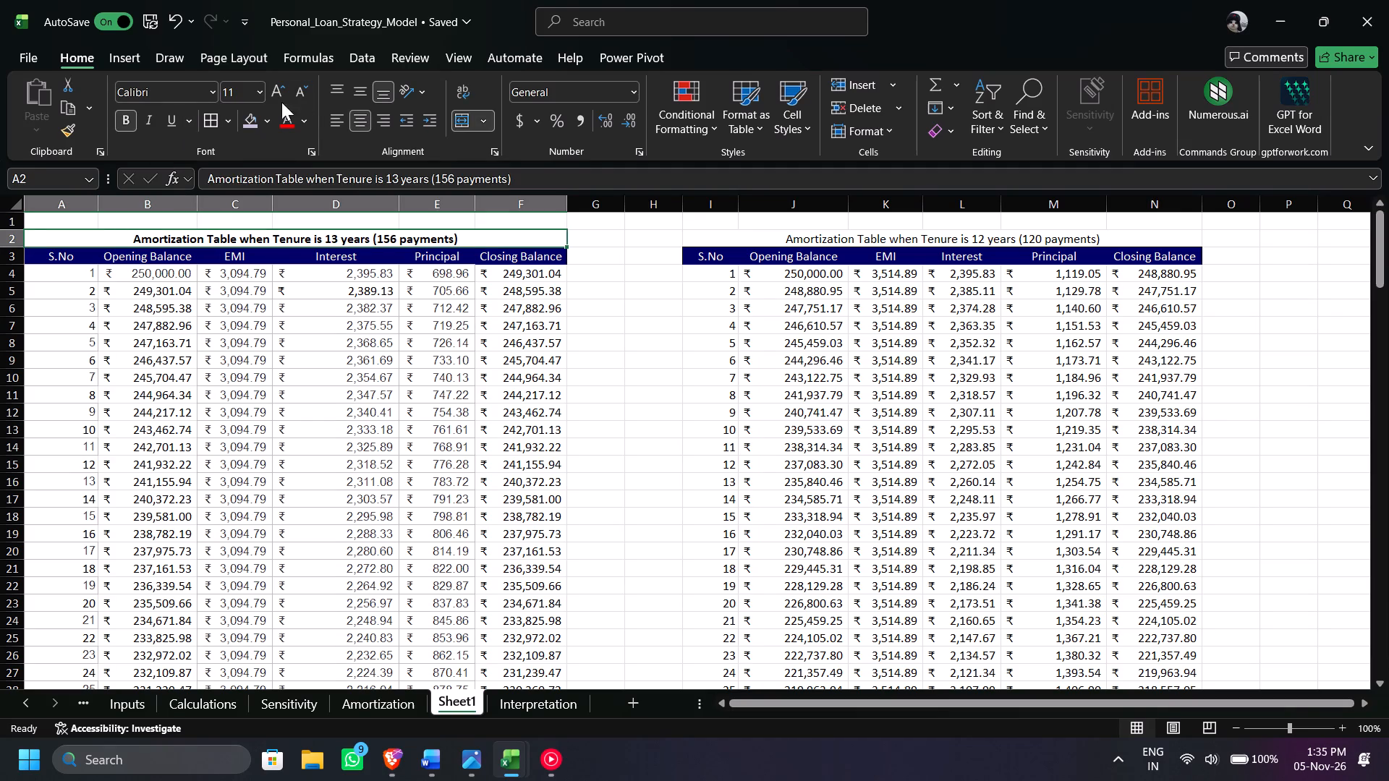
click(272, 89)
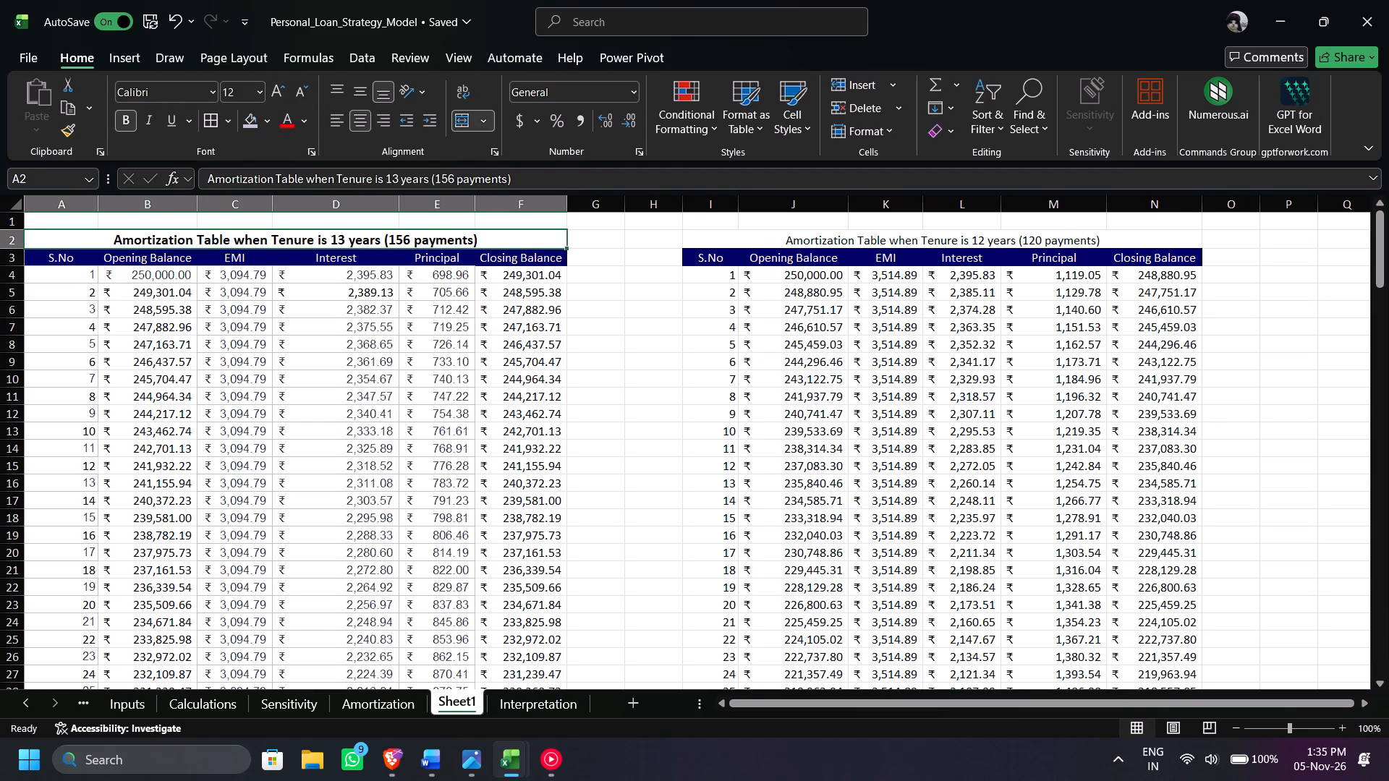
click(839, 241)
key(ctrl+b)
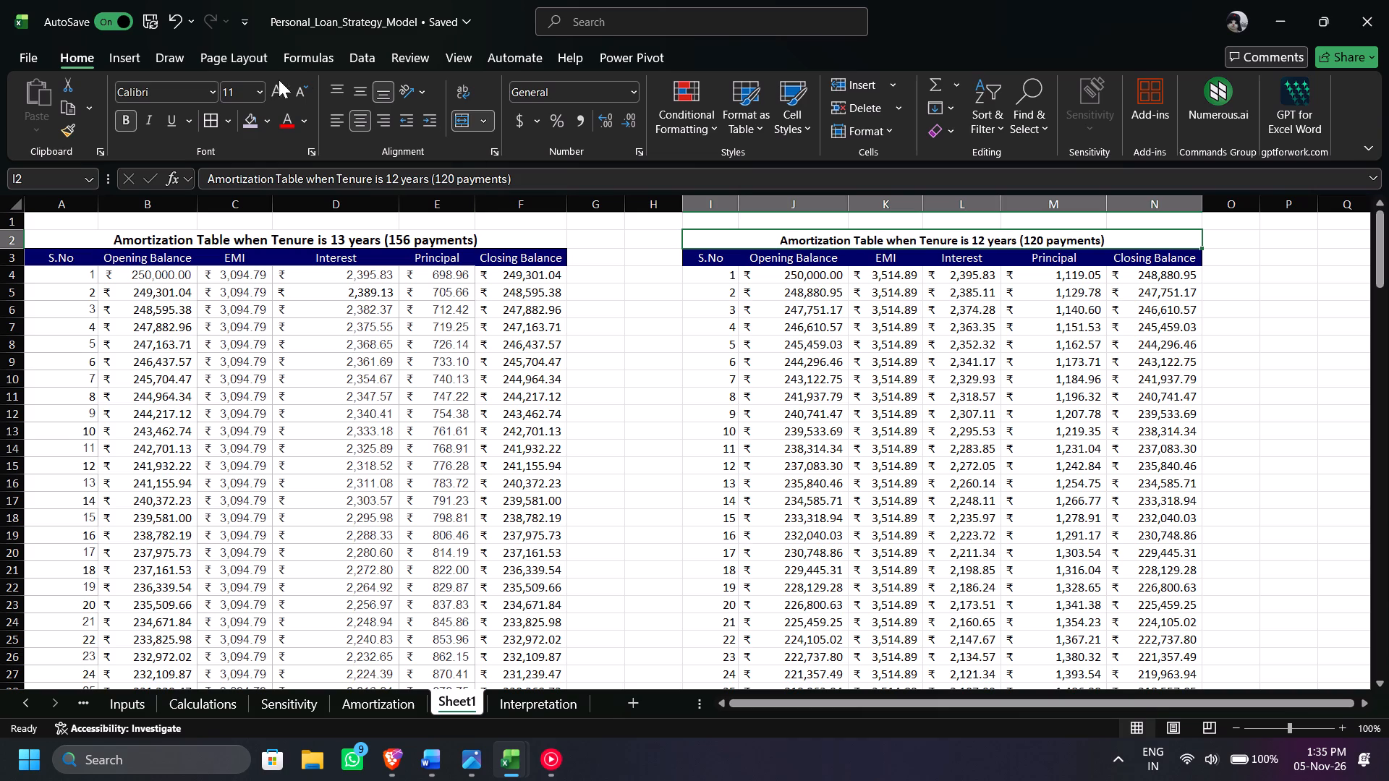
click(277, 88)
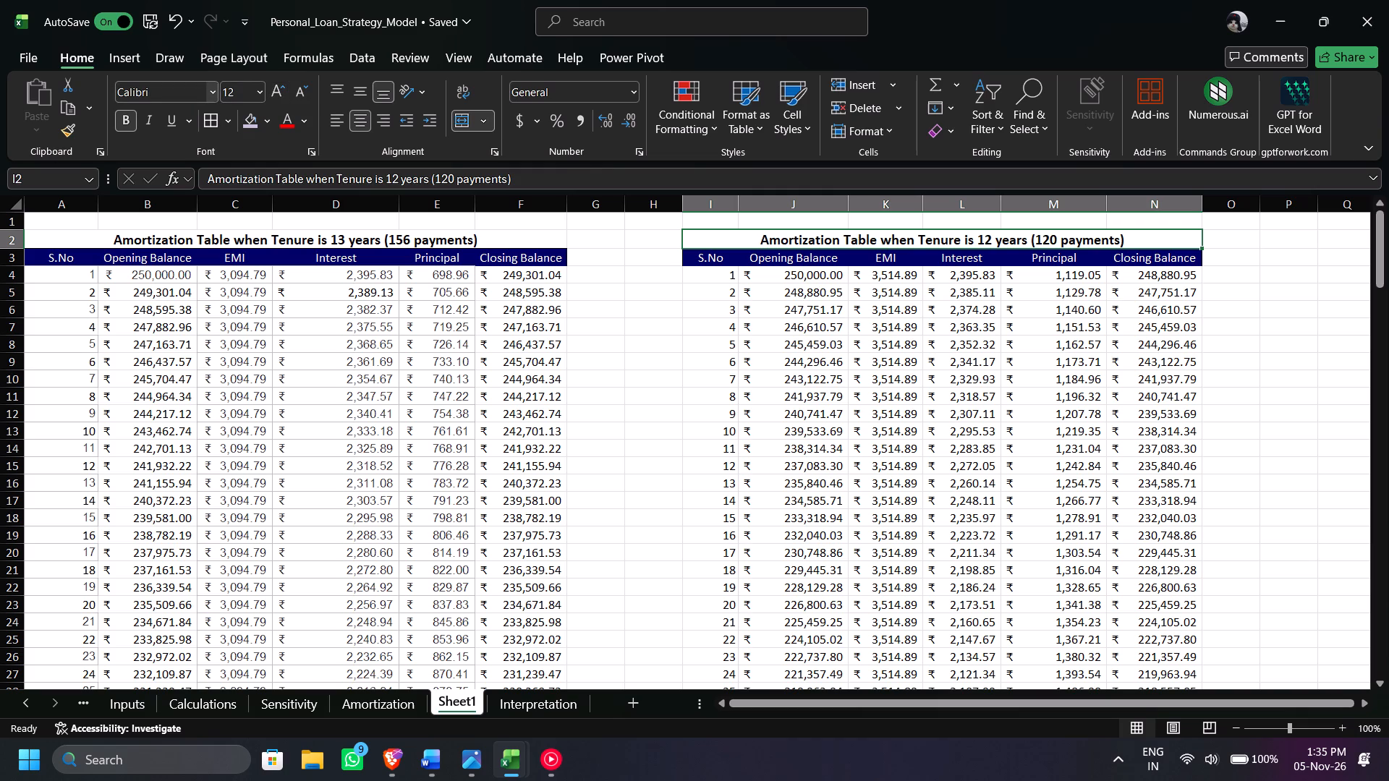
Review the two amortization tables on Sheet1, including the cell contents and the extent of the rows and columns.
click(698, 281)
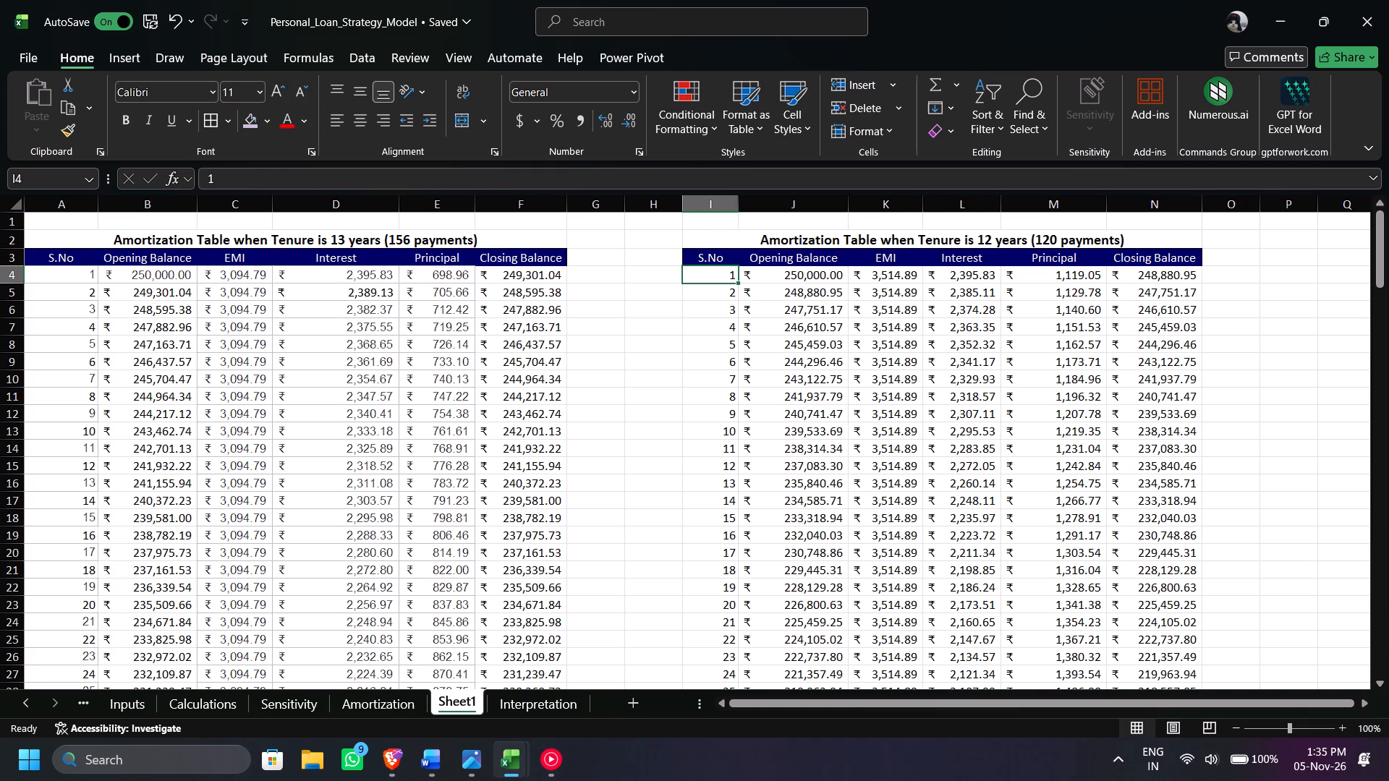
click(815, 291)
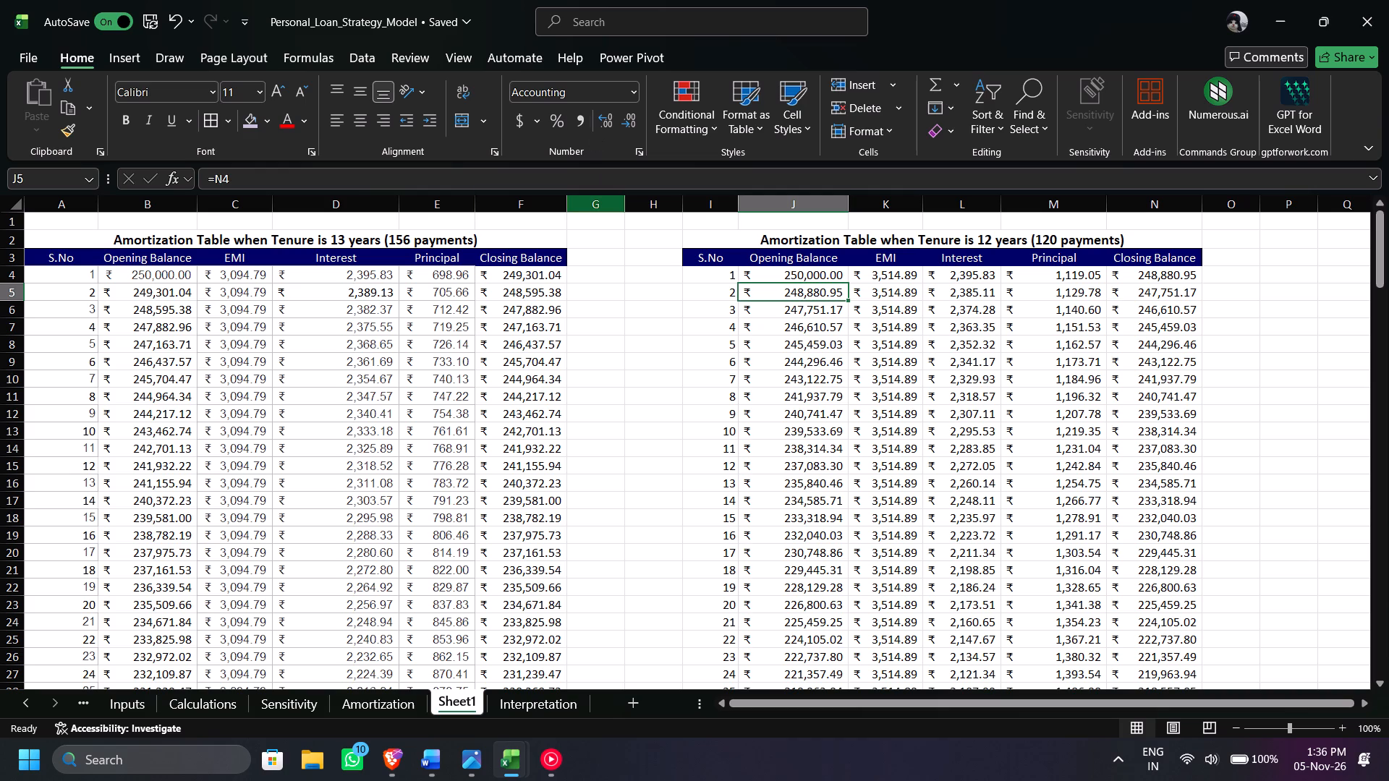
click(570, 699)
click(444, 704)
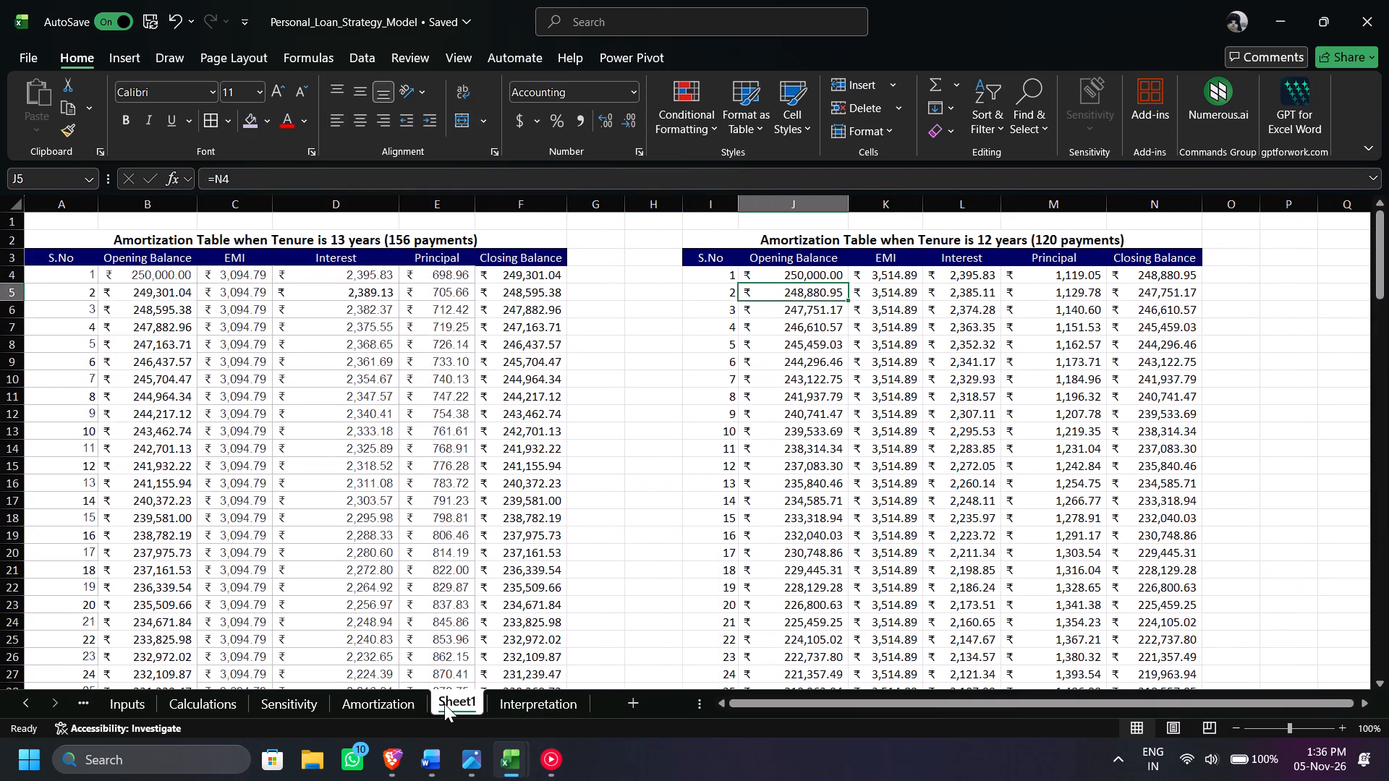
scroll(914, 573, down, 12)
scroll(914, 573, up, 2)
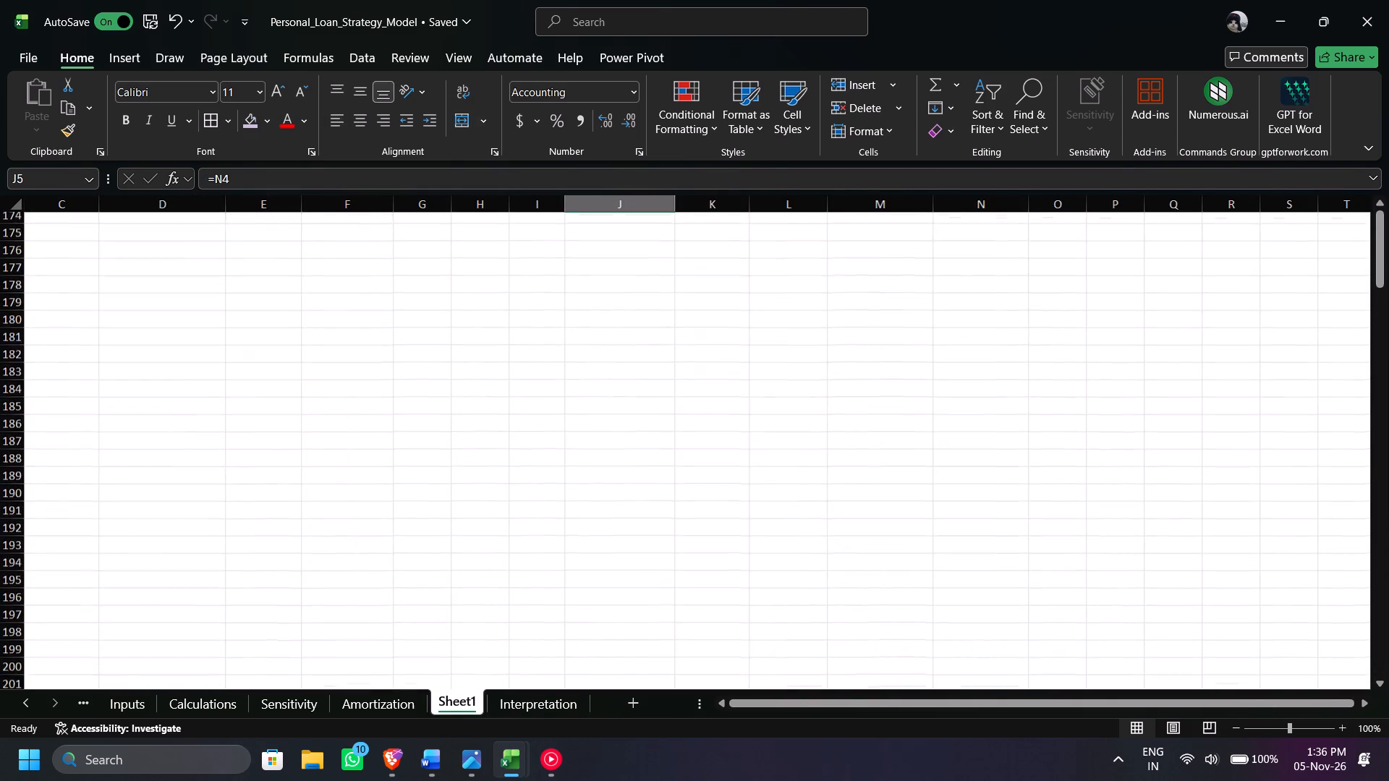
scroll(914, 573, up, 3)
scroll(914, 573, down, 1)
scroll(914, 573, up, 7)
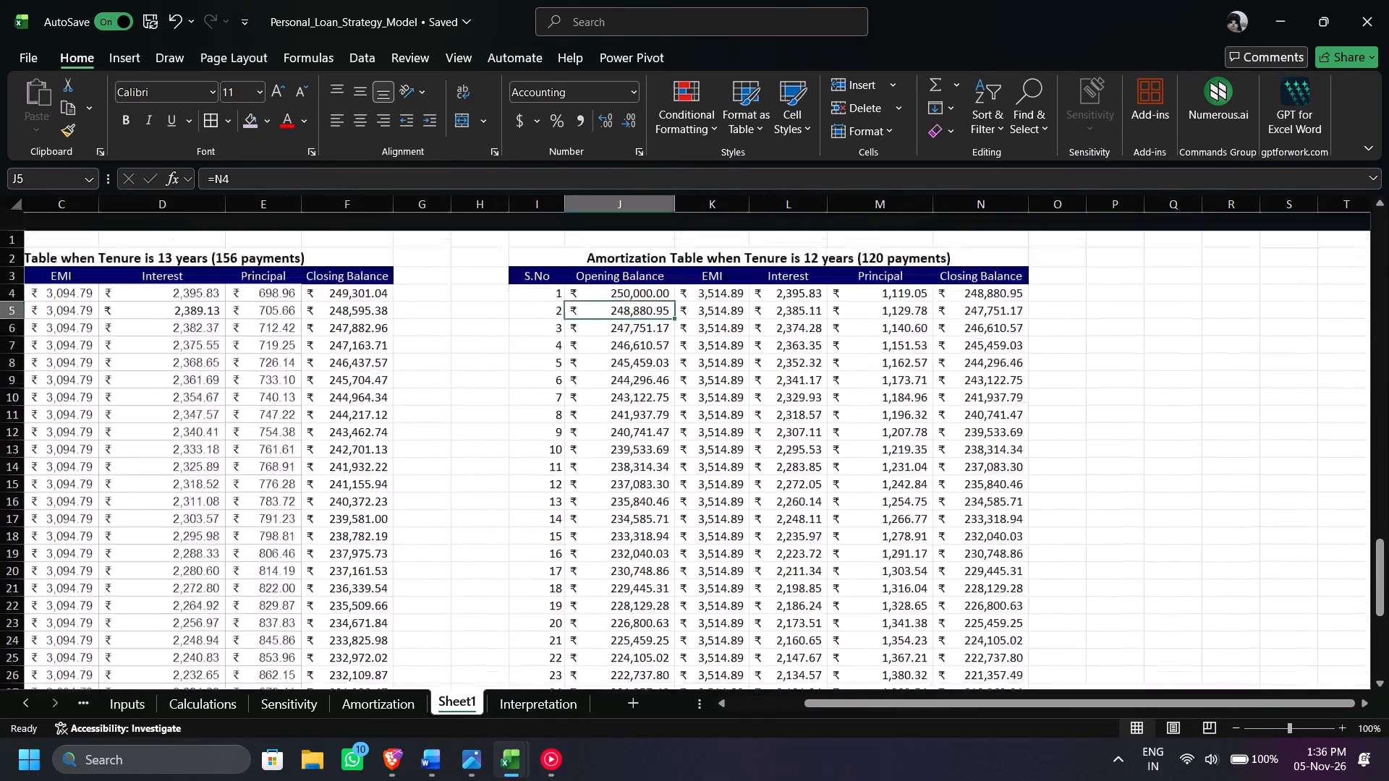
scroll(914, 573, up, 1)
scroll(914, 573, right, 2)
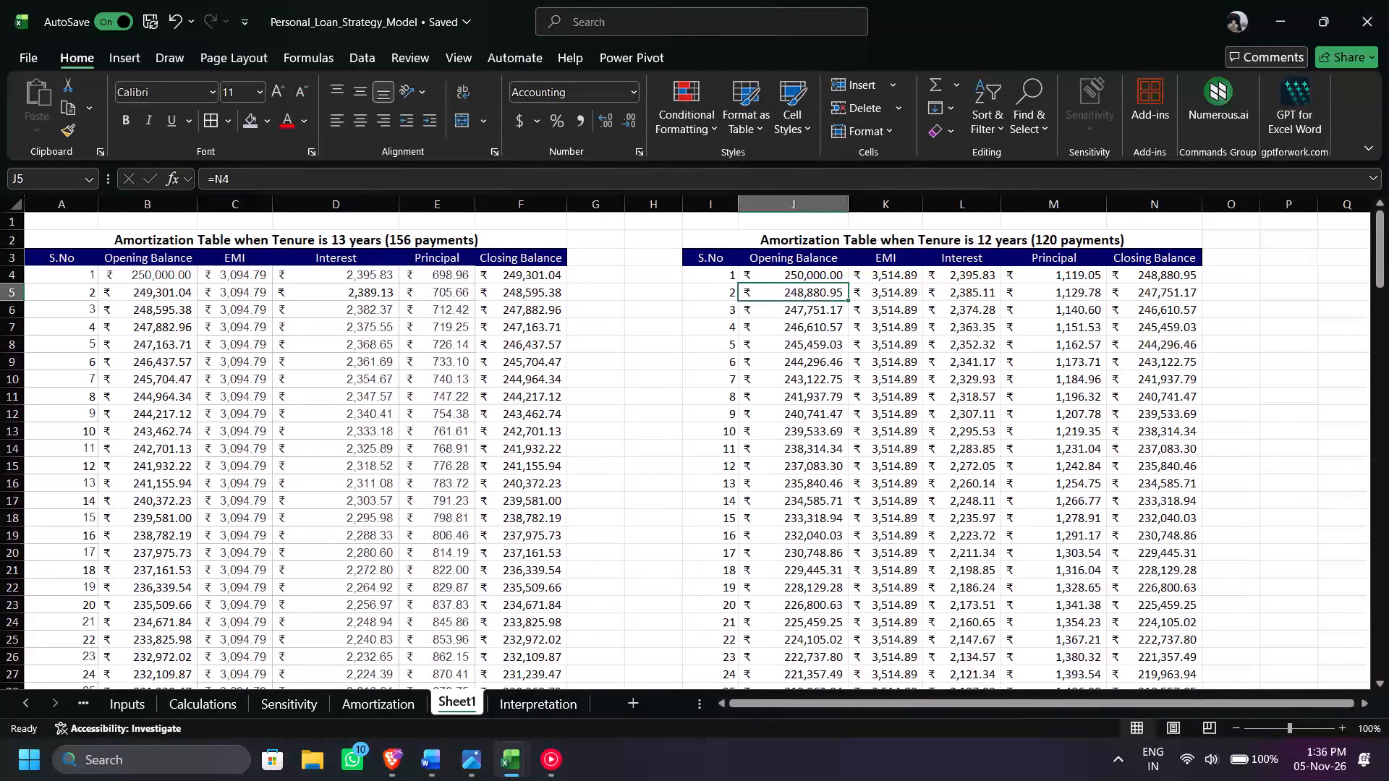
Delete the existing Amortization sheet containing the Option A vs Option B schedule.
click(402, 709)
right_click(402, 709)
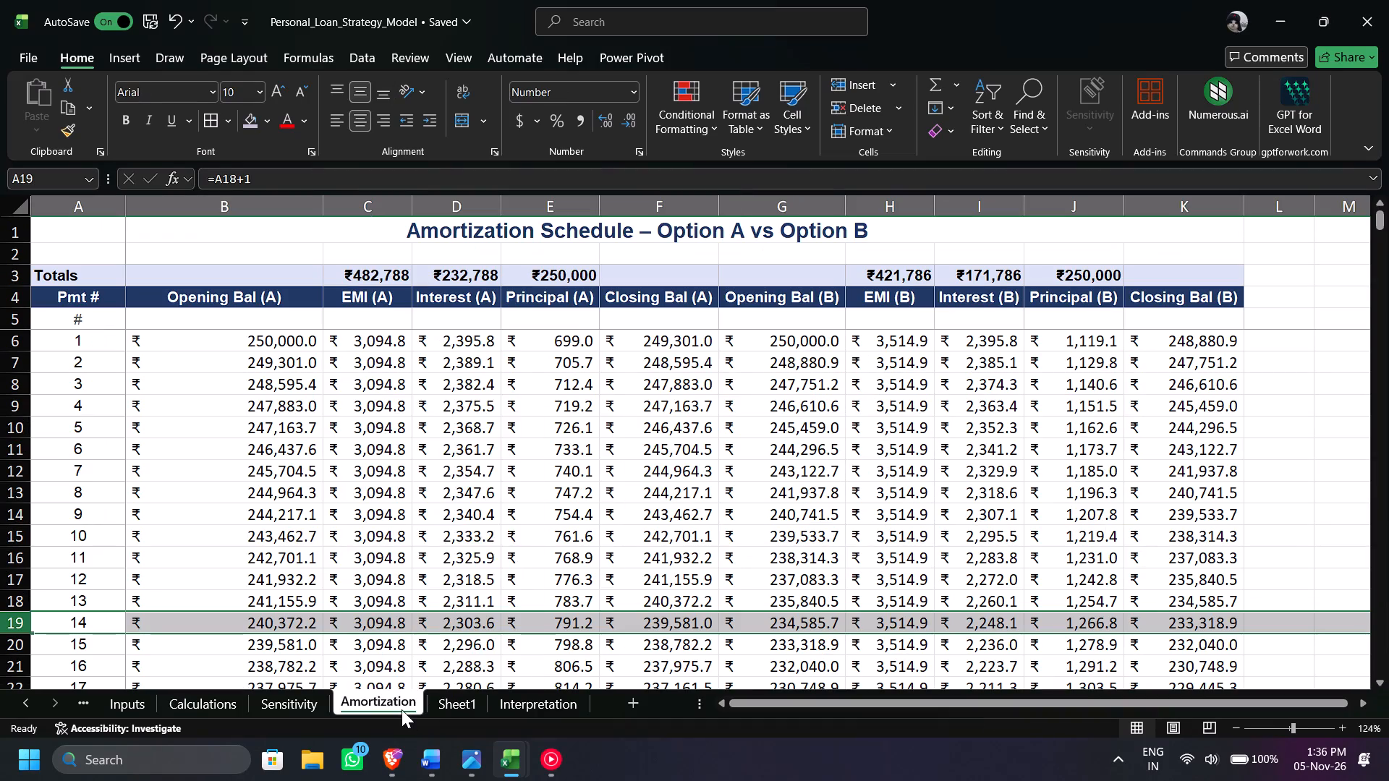
click(506, 435)
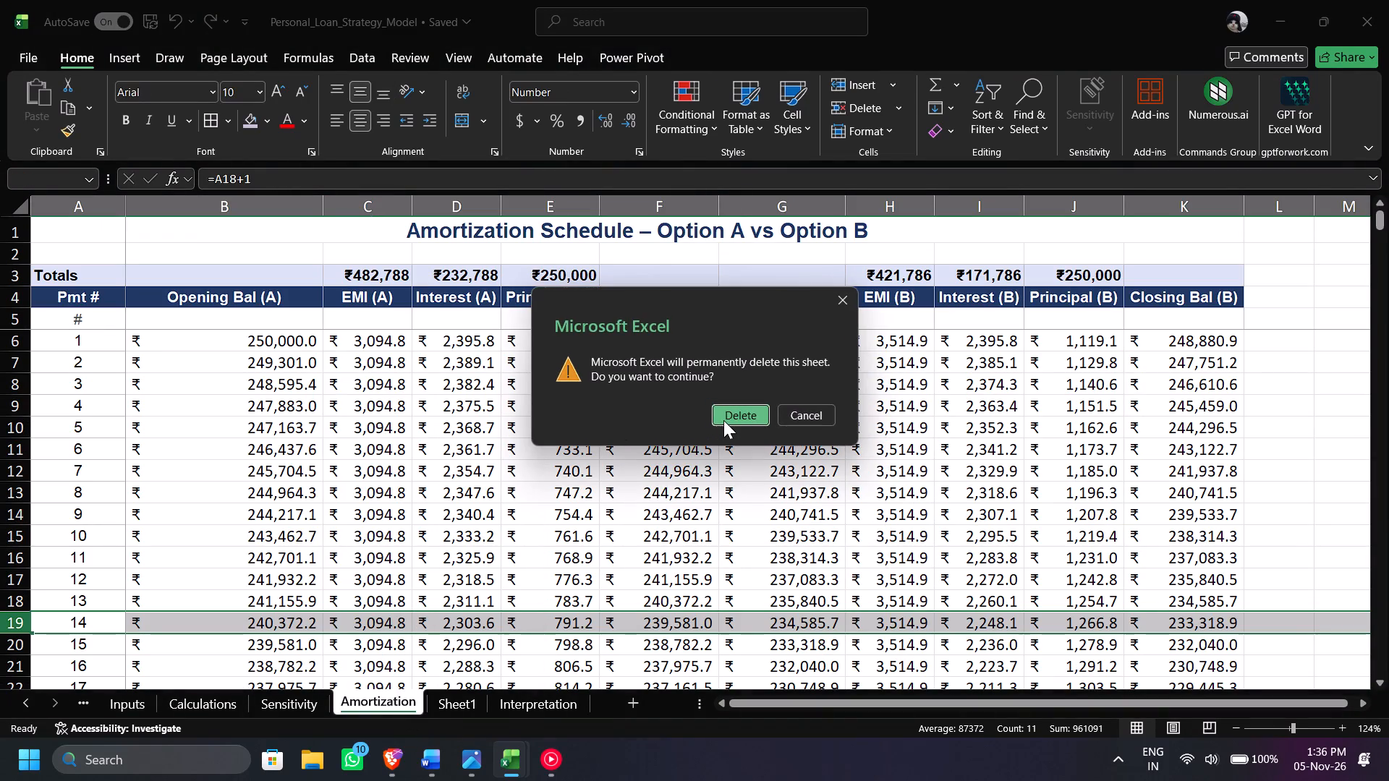
click(723, 420)
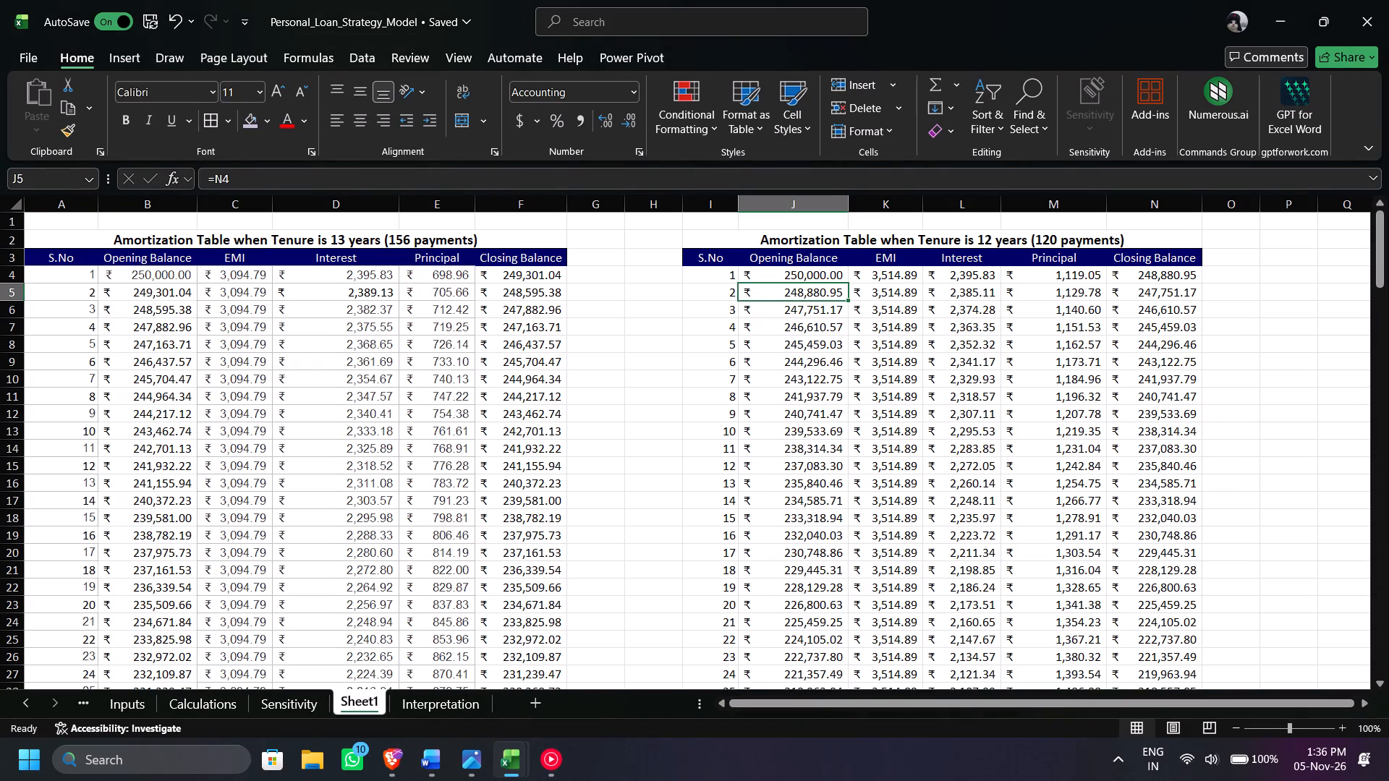
Rename Sheet1 as Amortization.
double_click(365, 693)
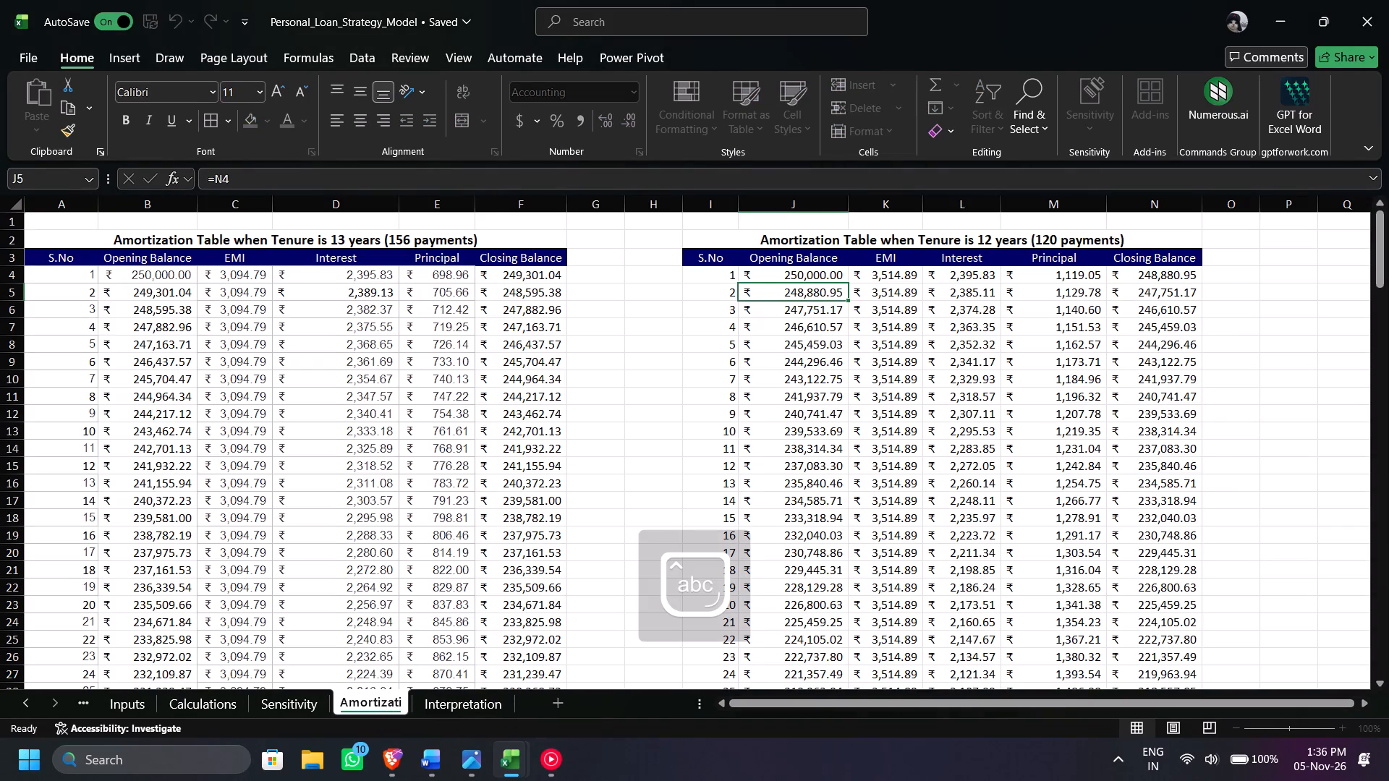
key(Return)
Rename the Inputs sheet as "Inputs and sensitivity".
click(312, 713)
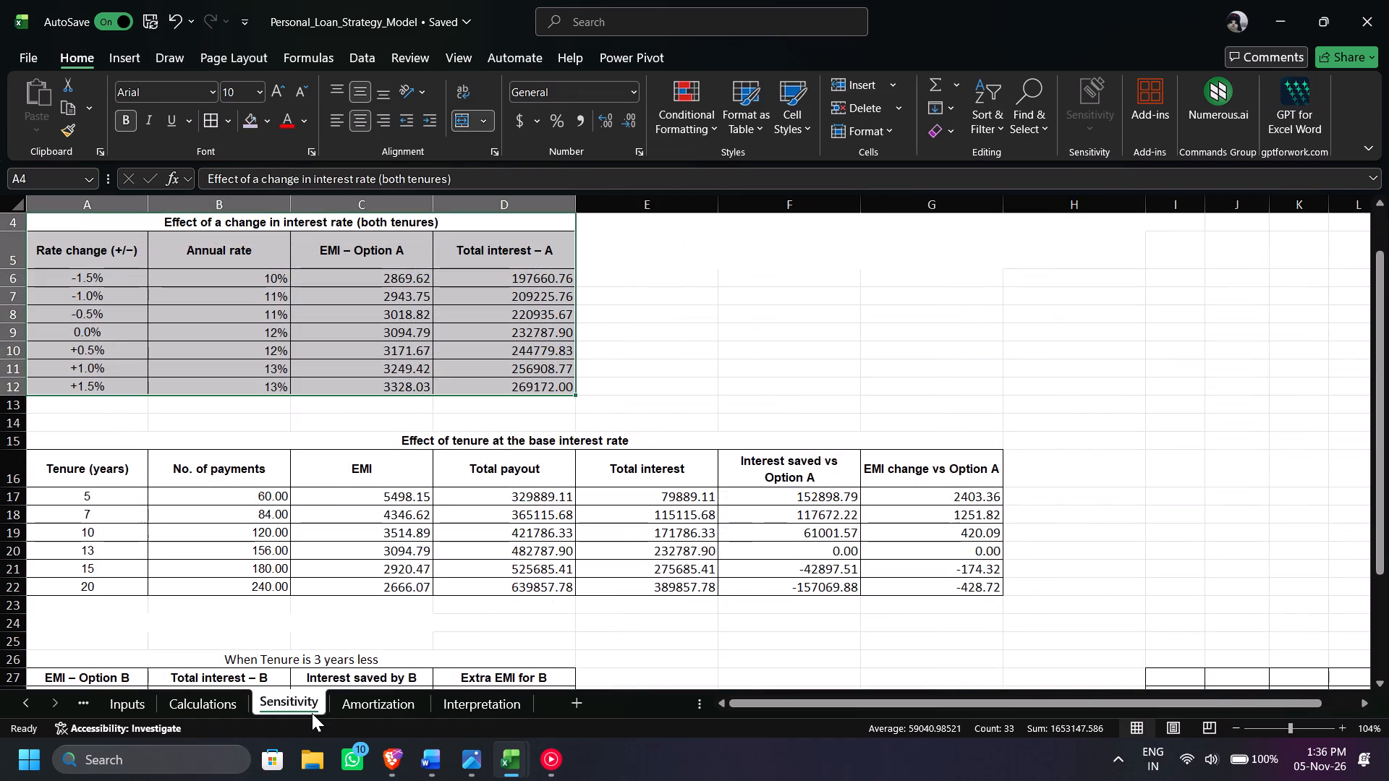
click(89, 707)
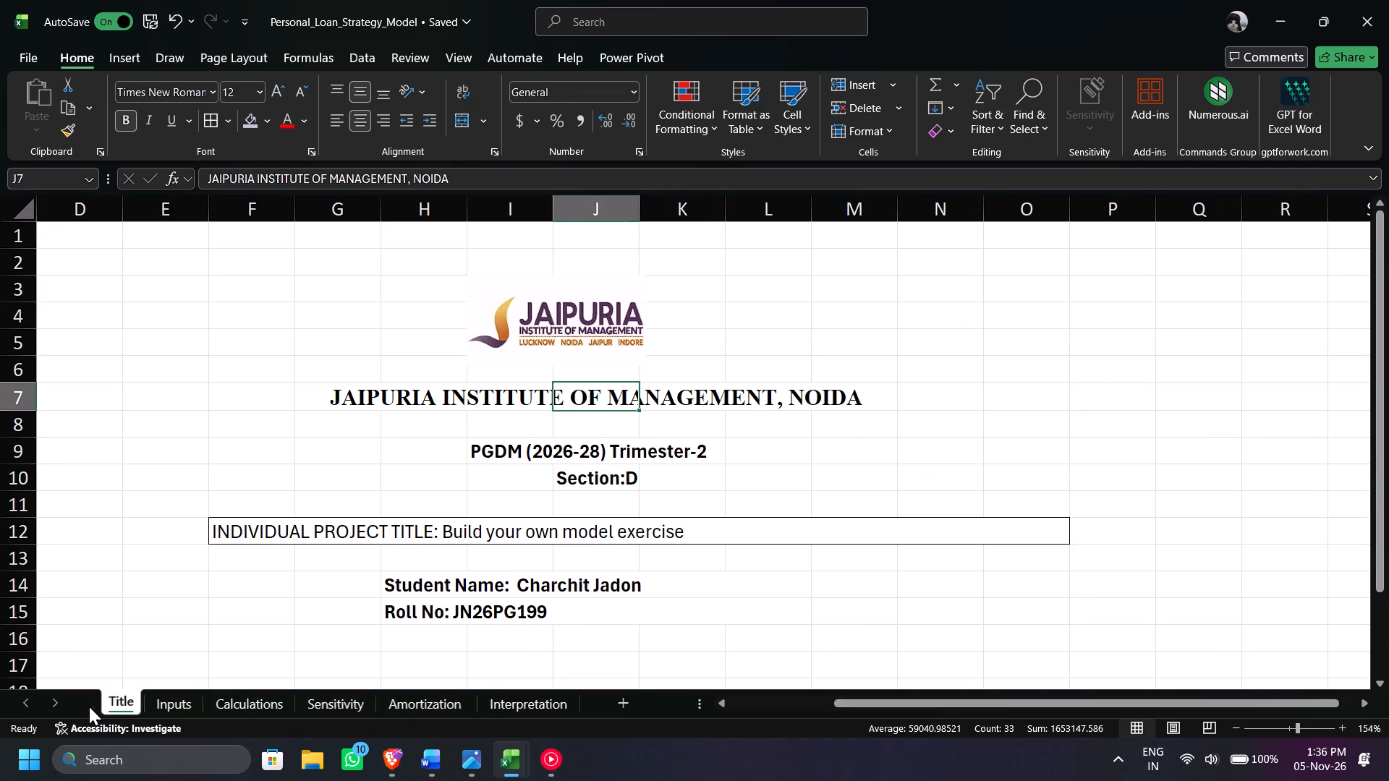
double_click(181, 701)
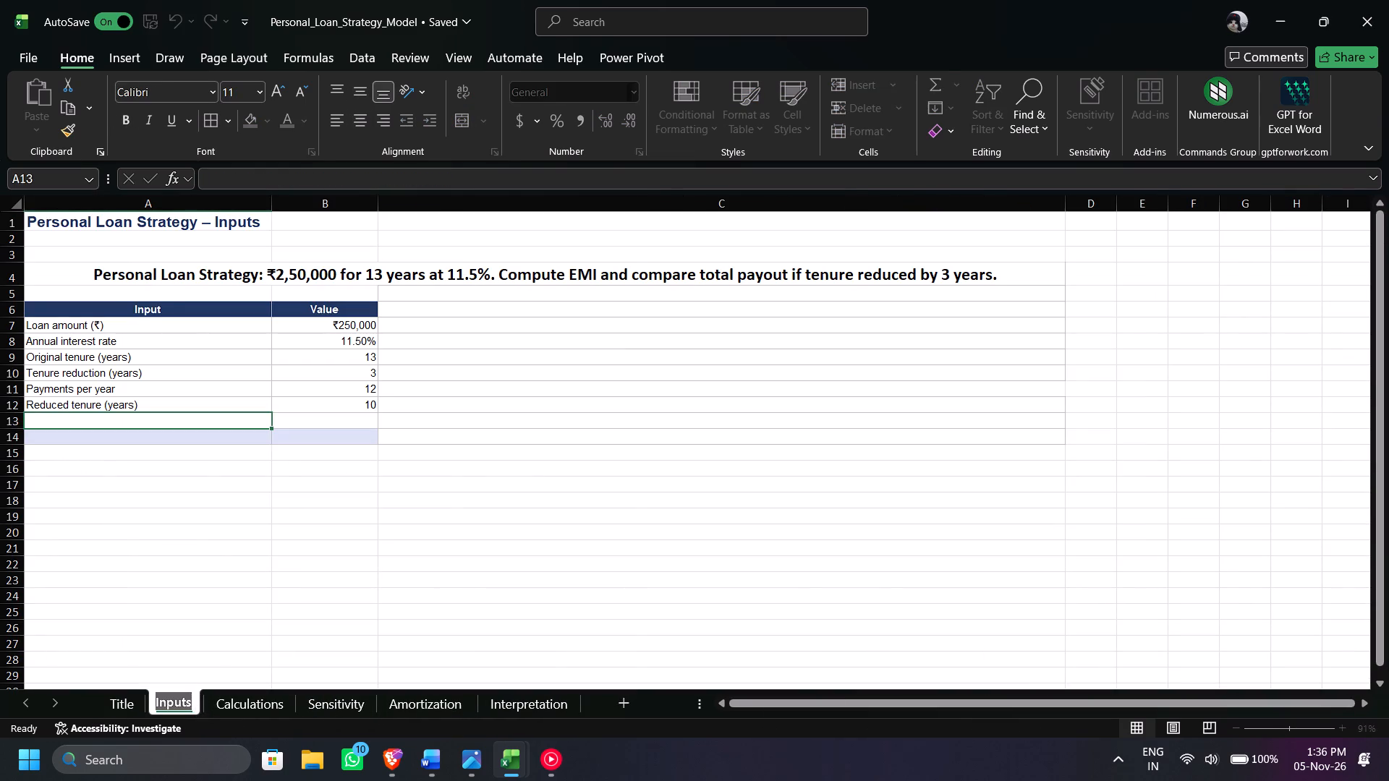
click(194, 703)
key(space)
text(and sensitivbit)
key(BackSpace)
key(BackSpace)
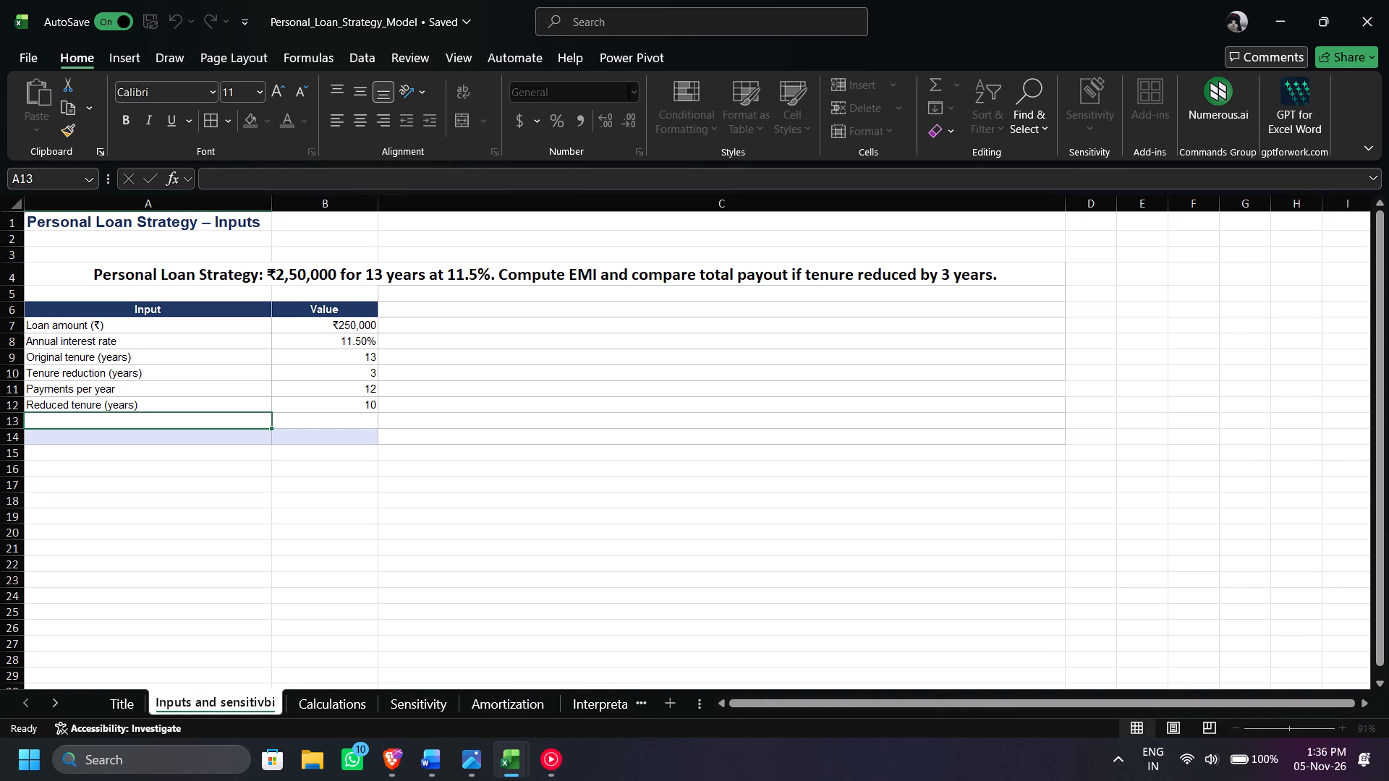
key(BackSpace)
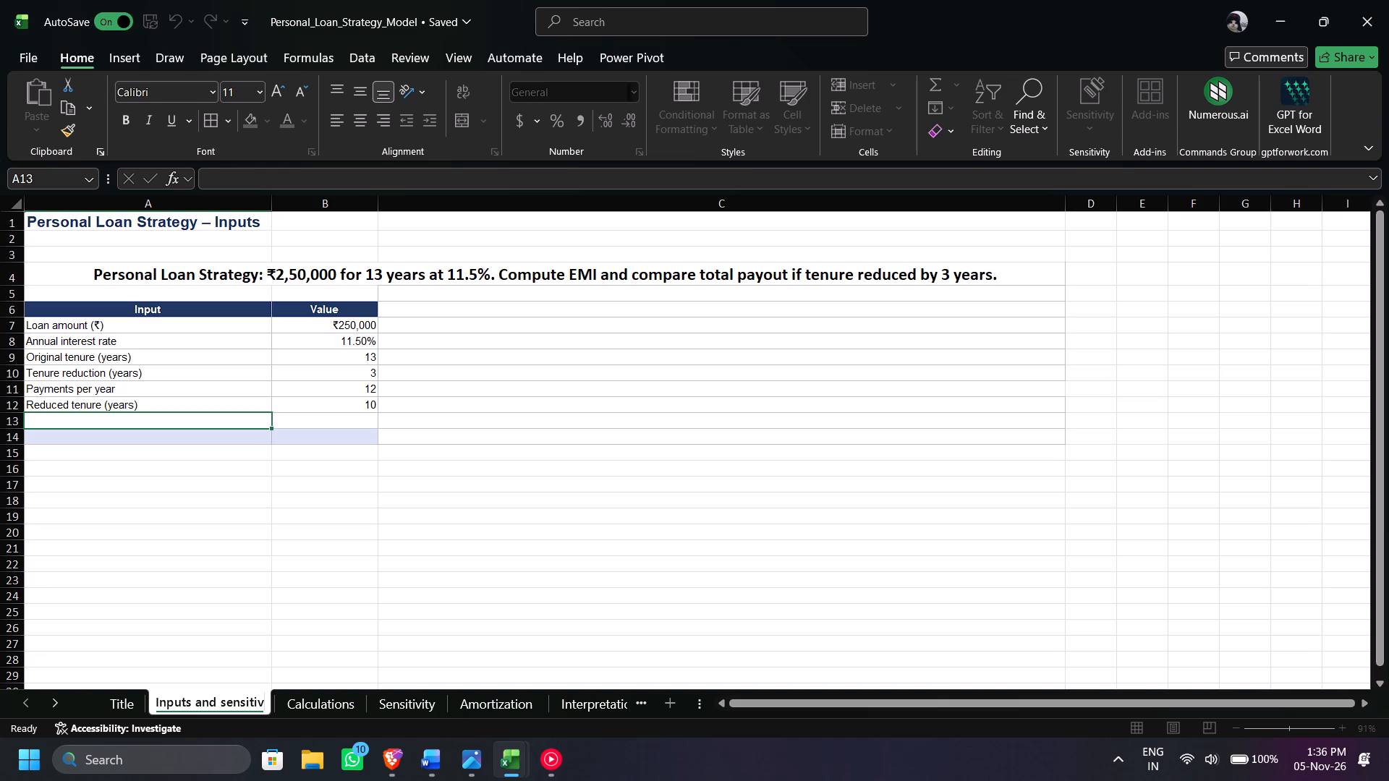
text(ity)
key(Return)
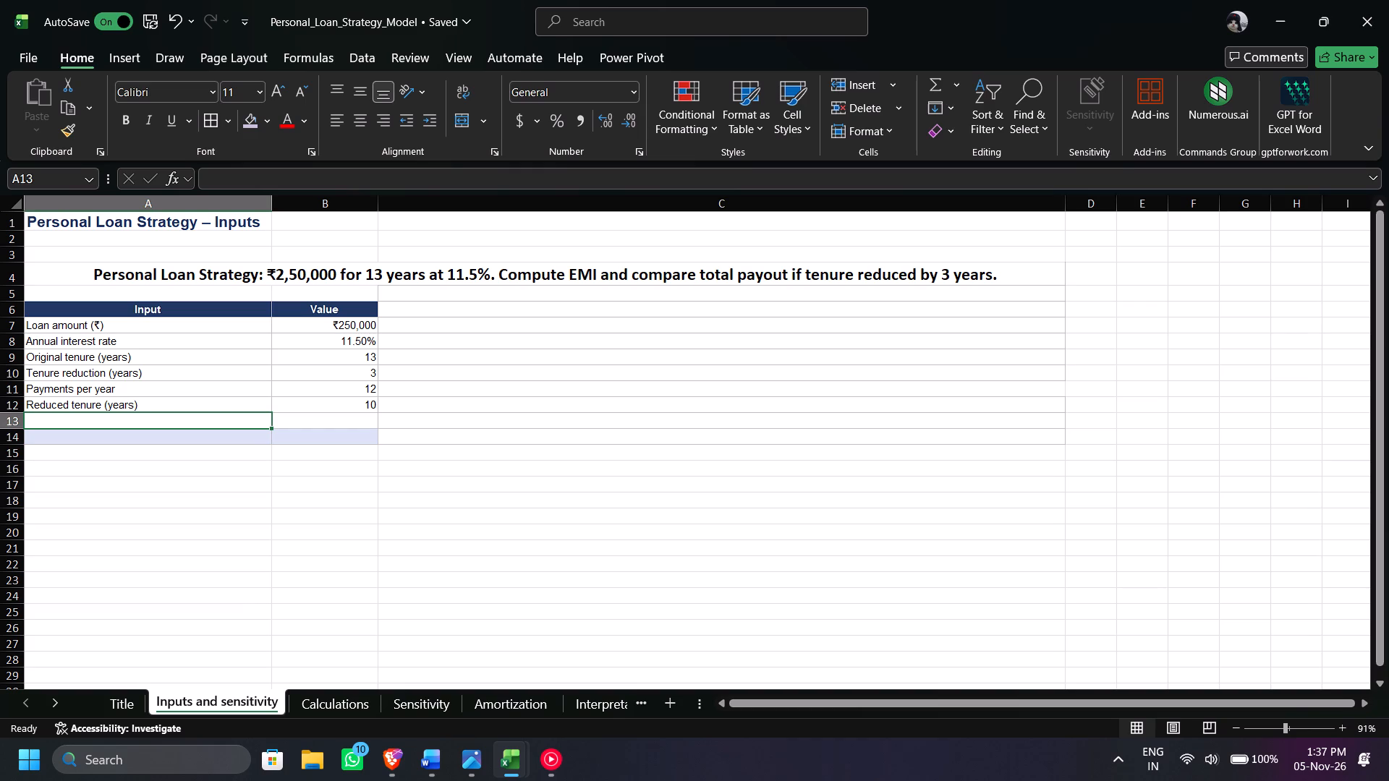
Examine the inputs table with its reduced tenure formula, and the Option B PMT check on the Calculations sheet.
click(296, 407)
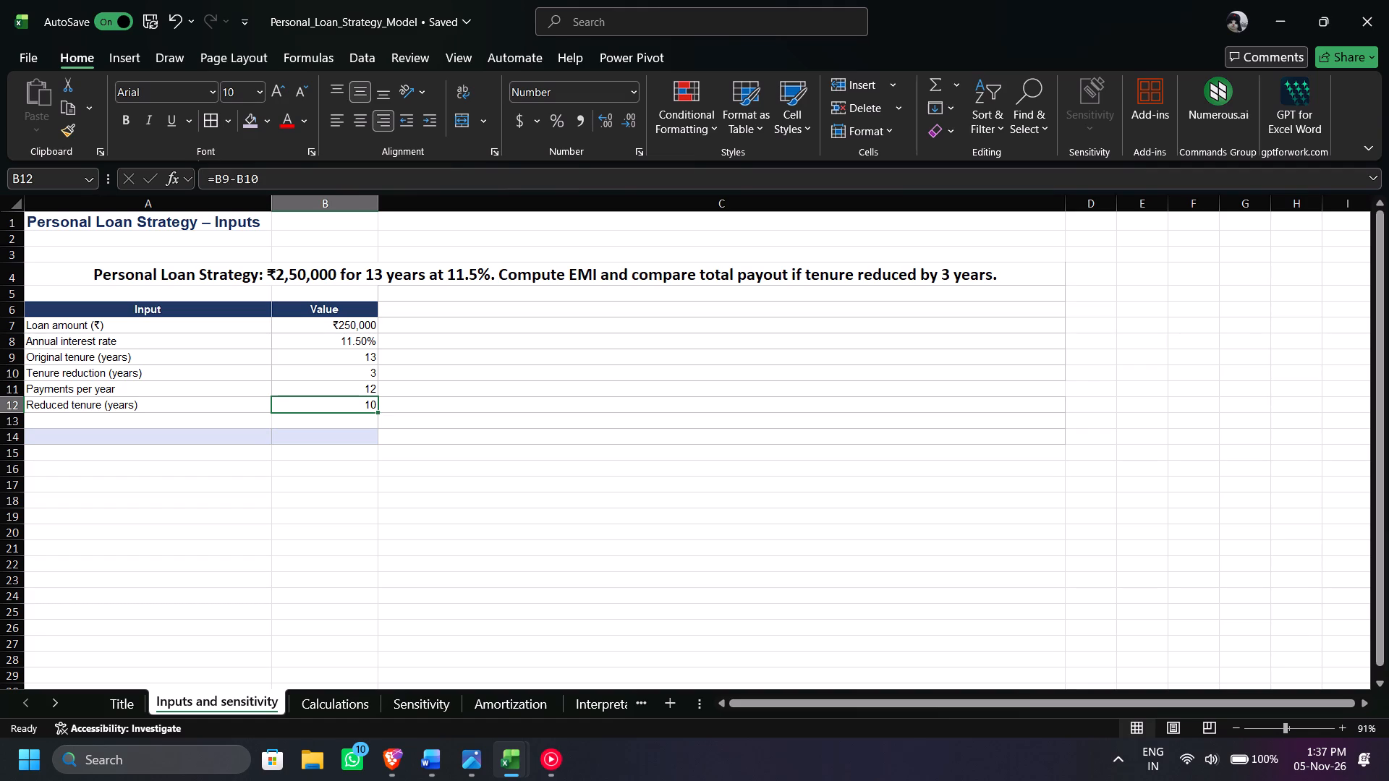
click(414, 295)
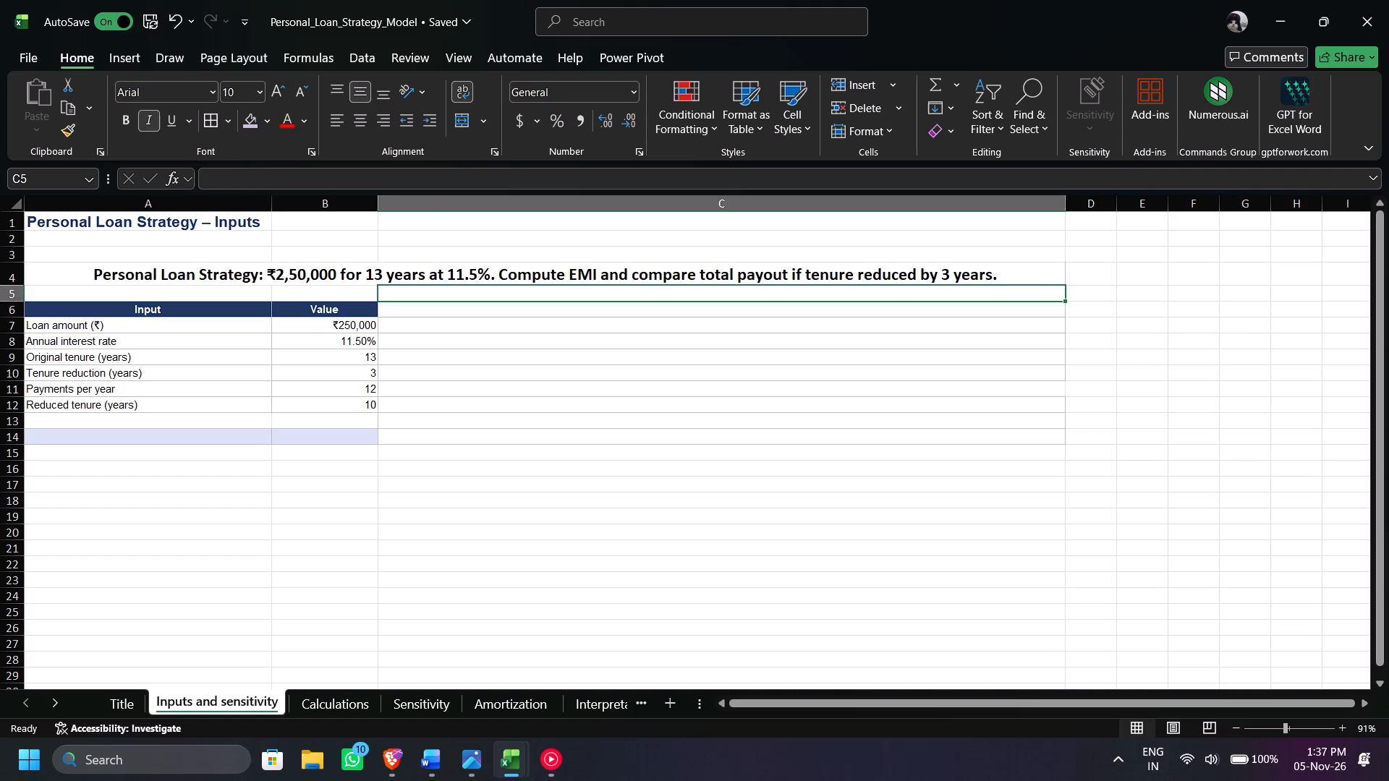
drag(415, 304, 449, 414)
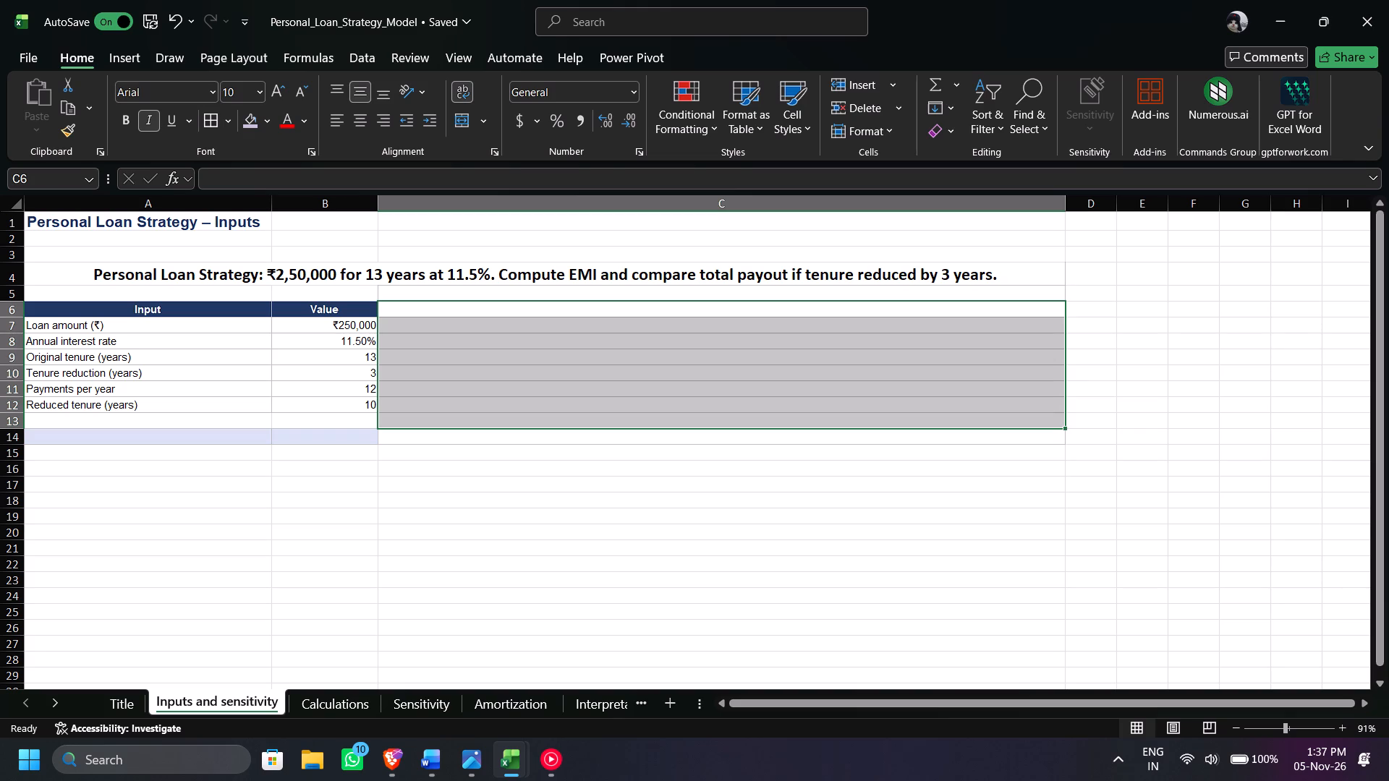
click(412, 321)
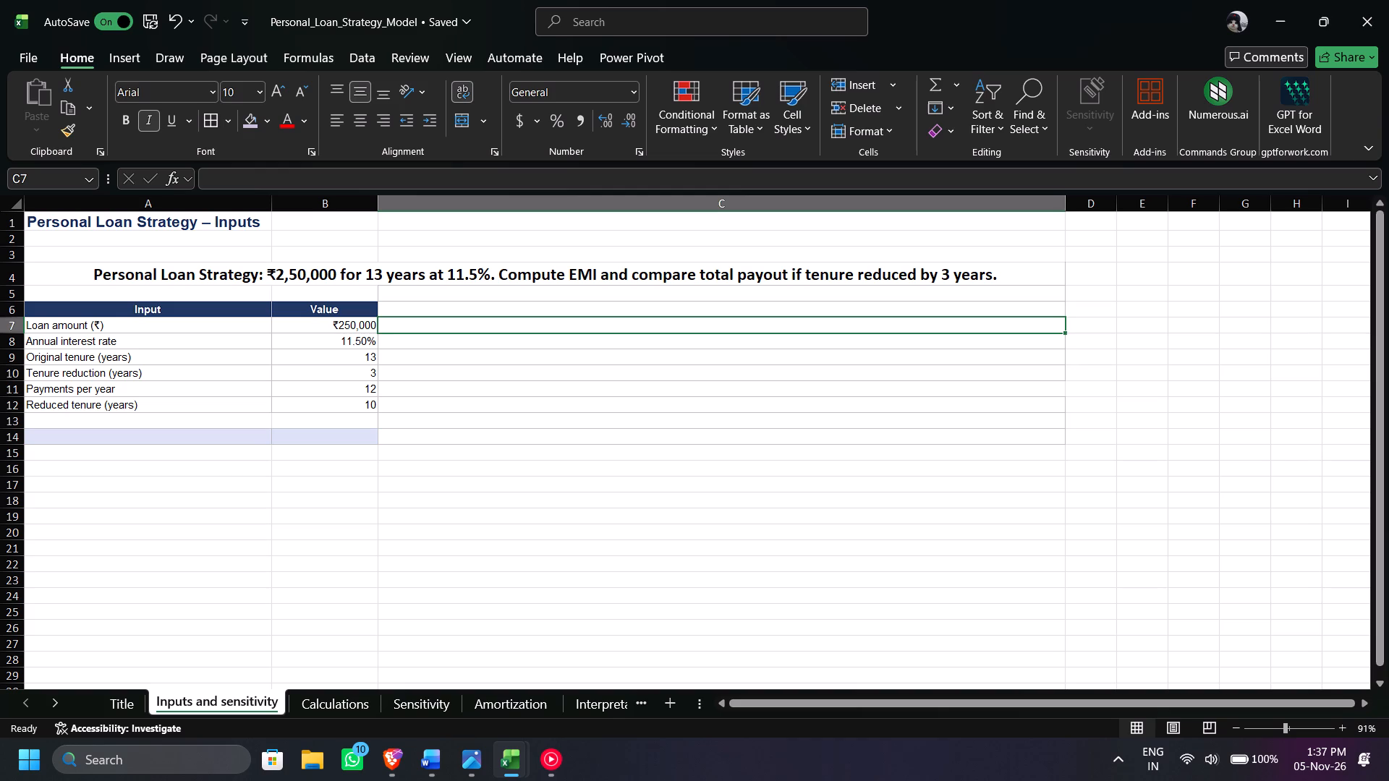
click(415, 313)
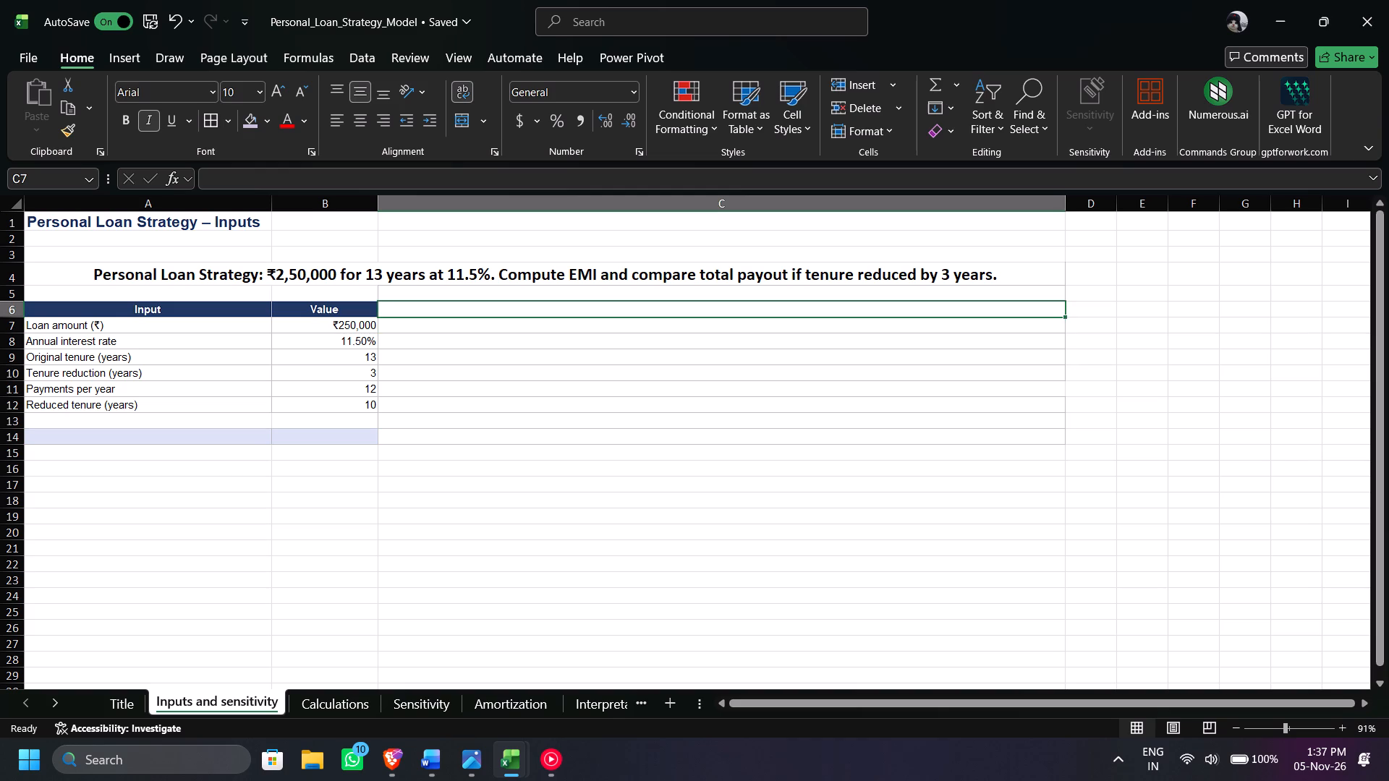
drag(116, 307, 318, 308)
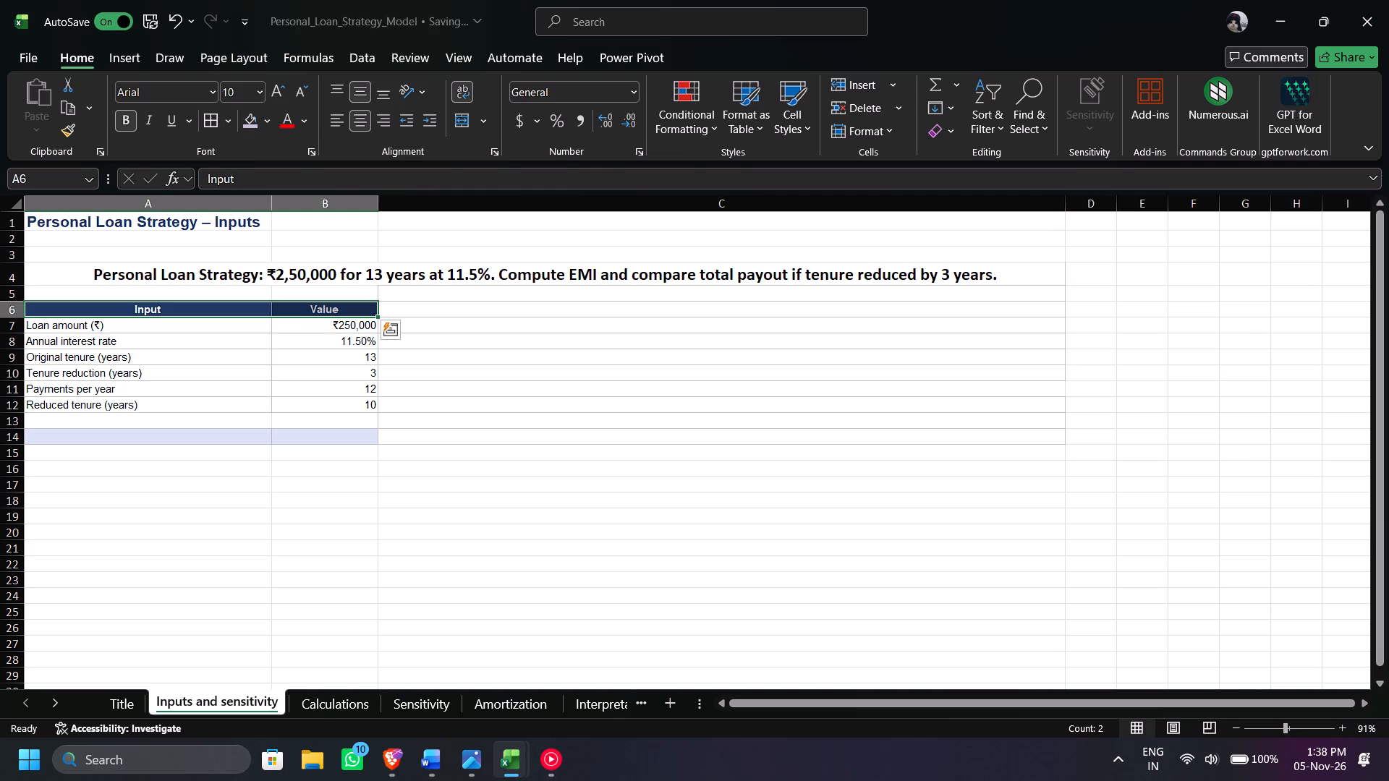
click(357, 693)
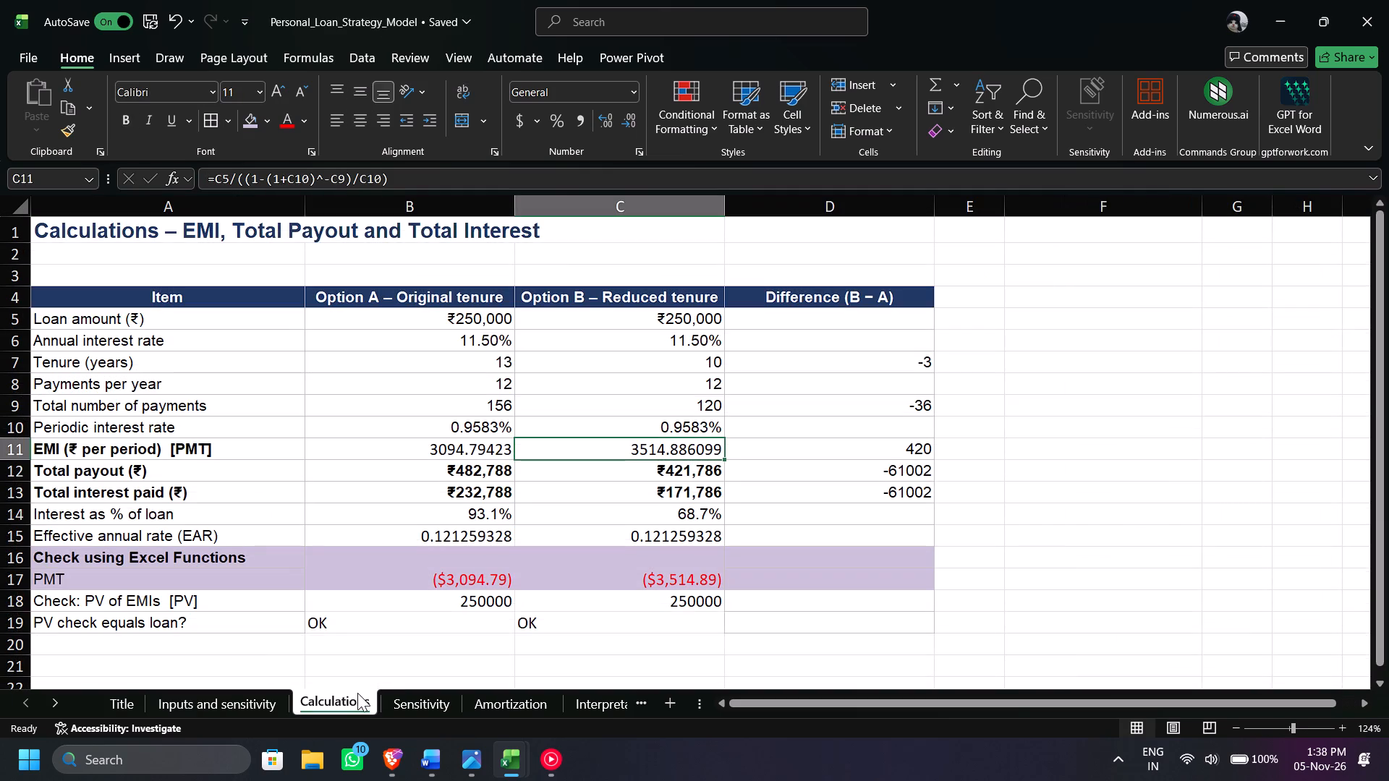
click(690, 585)
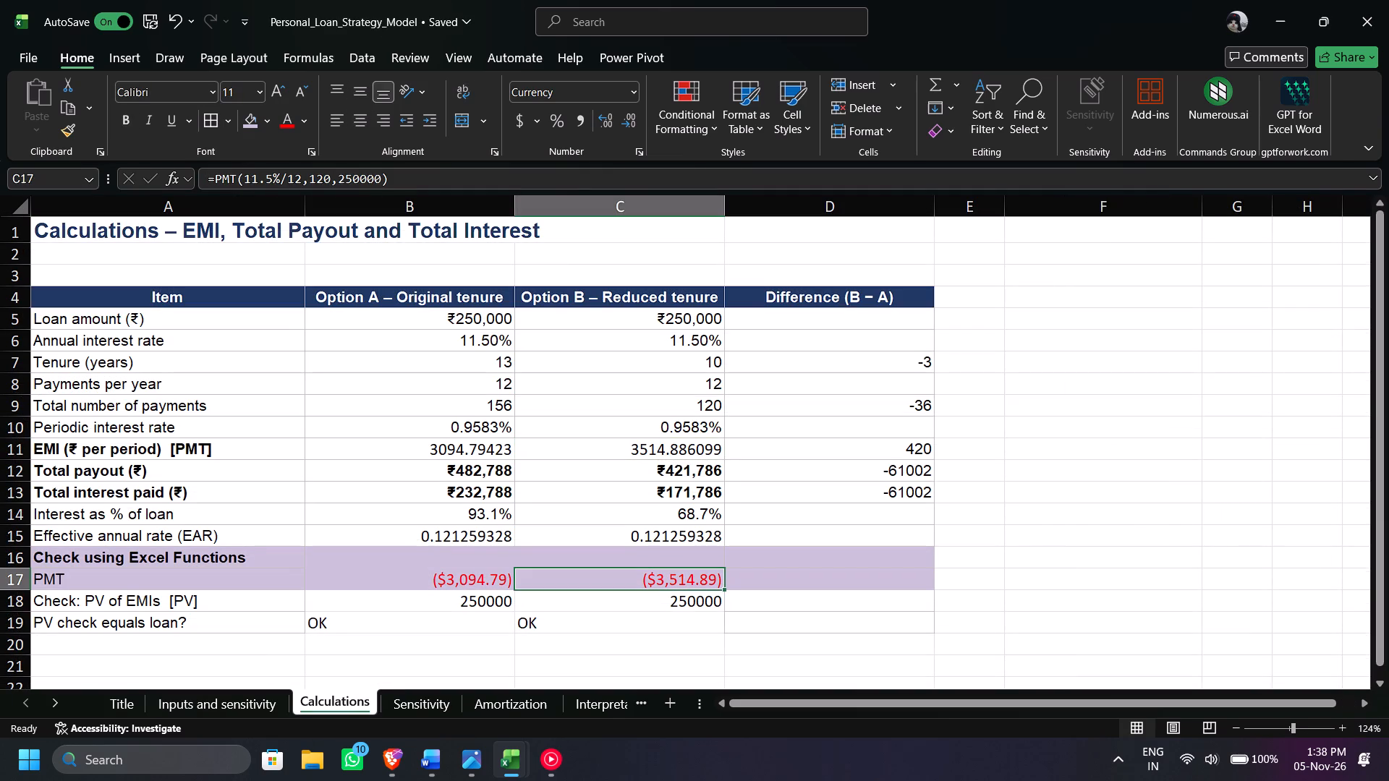
Rename the "Inputs and sensitivity" sheet as "Inputs and whatifanalysis".
click(223, 707)
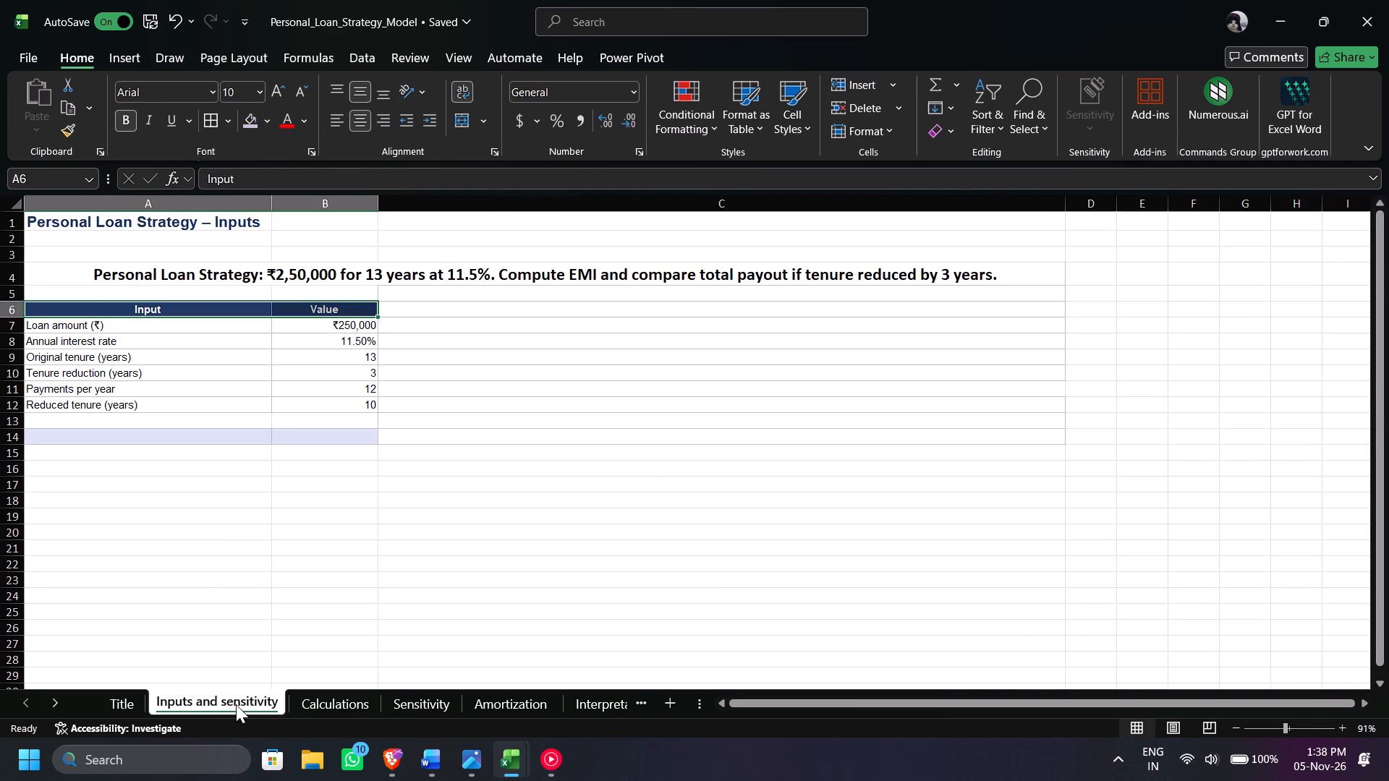
click(263, 701)
double_click(263, 701)
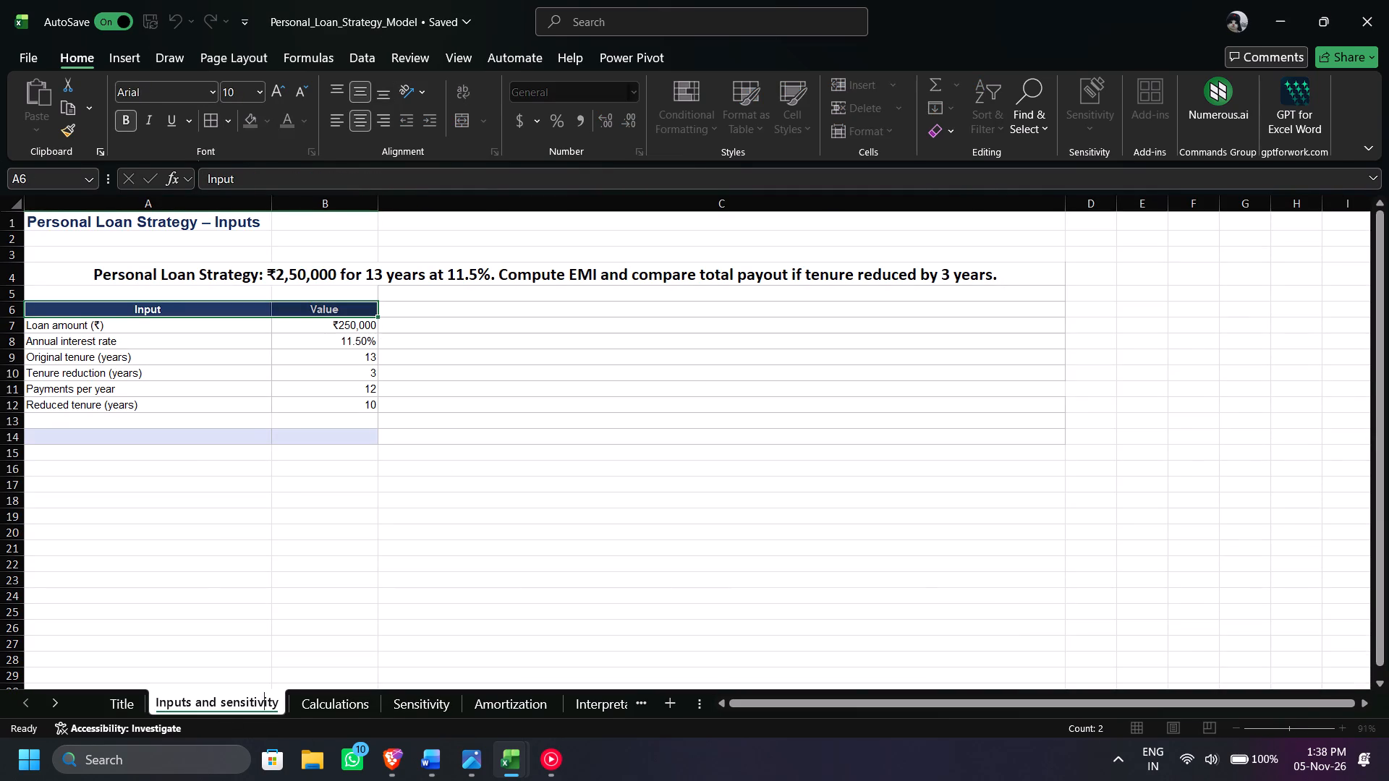
click(276, 697)
key(space)
text(using whatif)
key(space)
key(BackSpace)
key(BackSpace)
key(BackSpace)
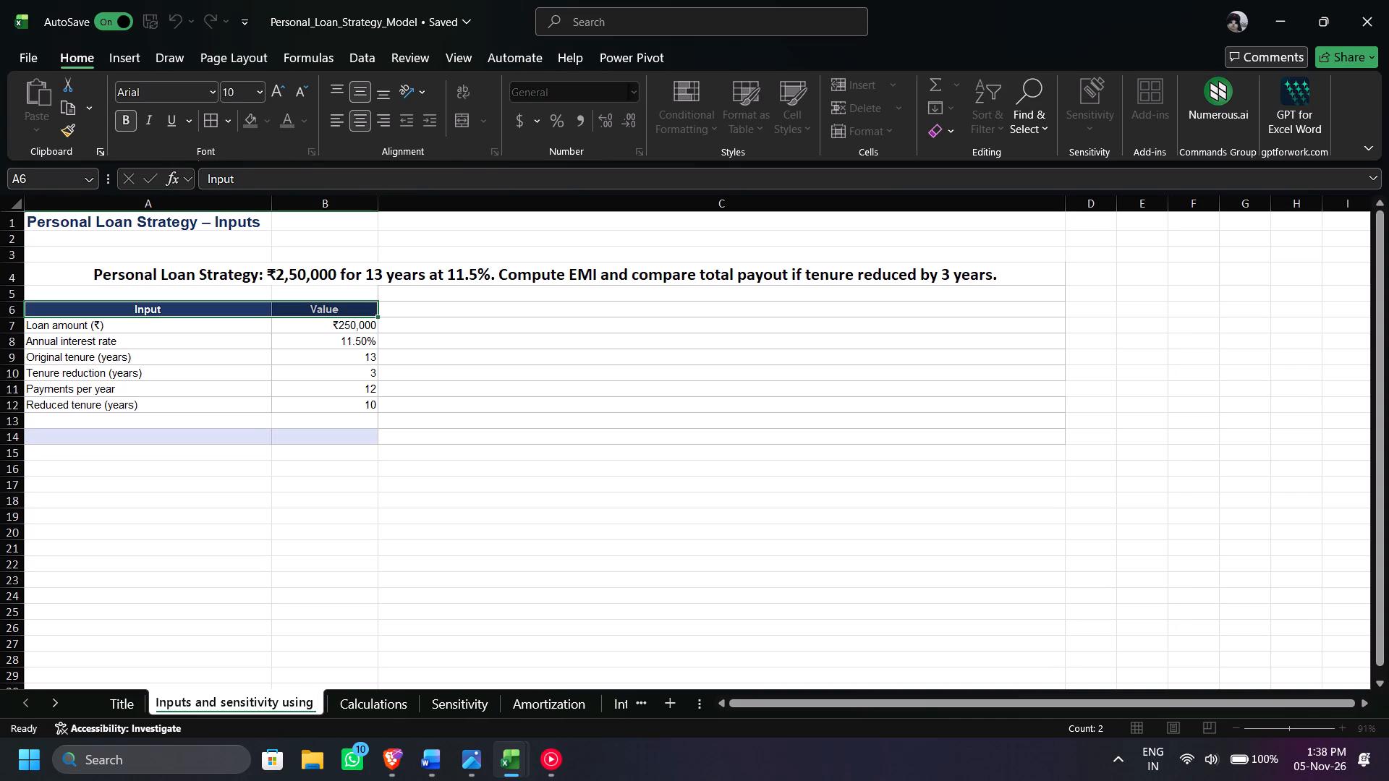
key(BackSpace)
key(BackSpace)
key(BackSpace)
key(BackSpace)
key(BackSpace)
key(BackSpace)
key(BackSpace)
key(BackSpace)
key(BackSpace)
key(BackSpace)
key(BackSpace)
key(BackSpace)
key(BackSpace)
key(BackSpace)
key(BackSpace)
key(BackSpace)
key(BackSpace)
text(whatifanakly)
key(BackSpace)
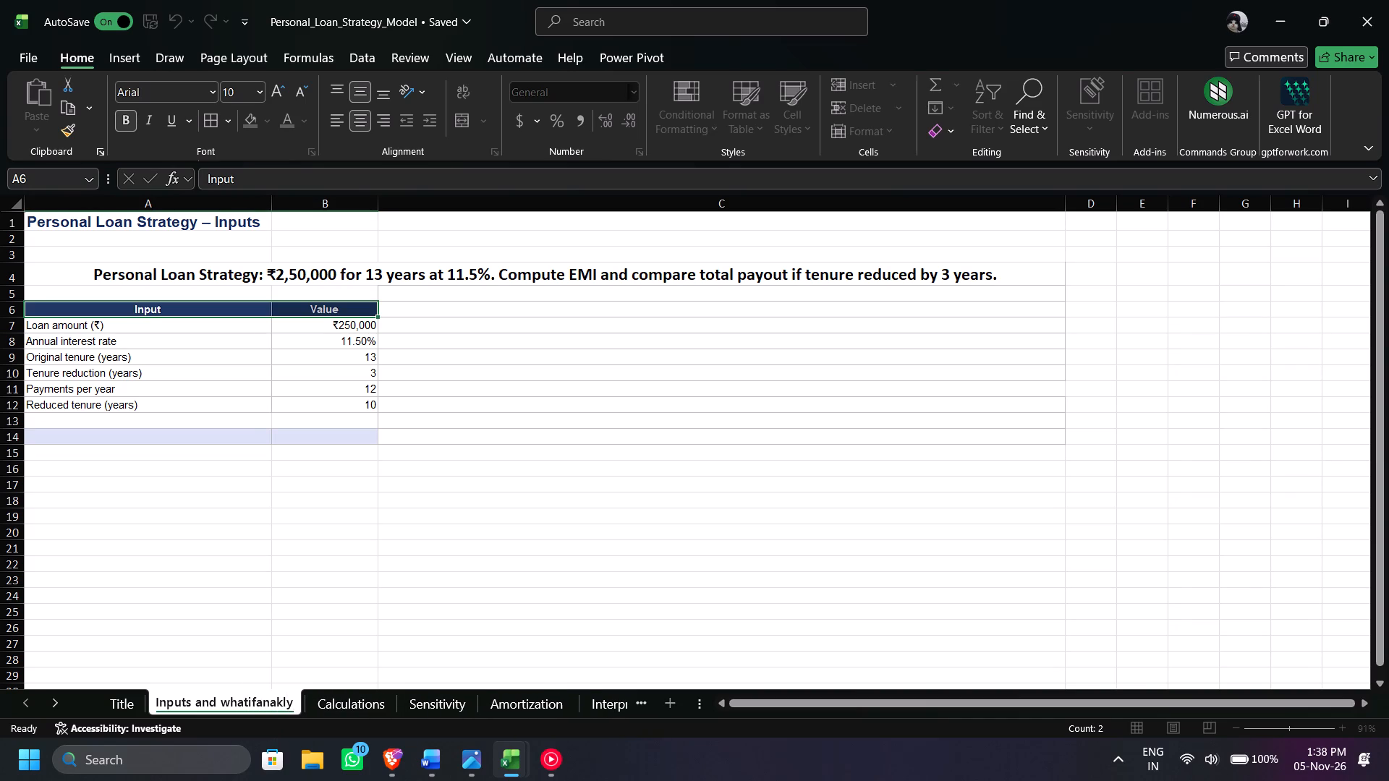
key(BackSpace)
key(BackSpace)
text(lysius)
key(BackSpace)
key(BackSpace)
key(BackSpace)
key(s)
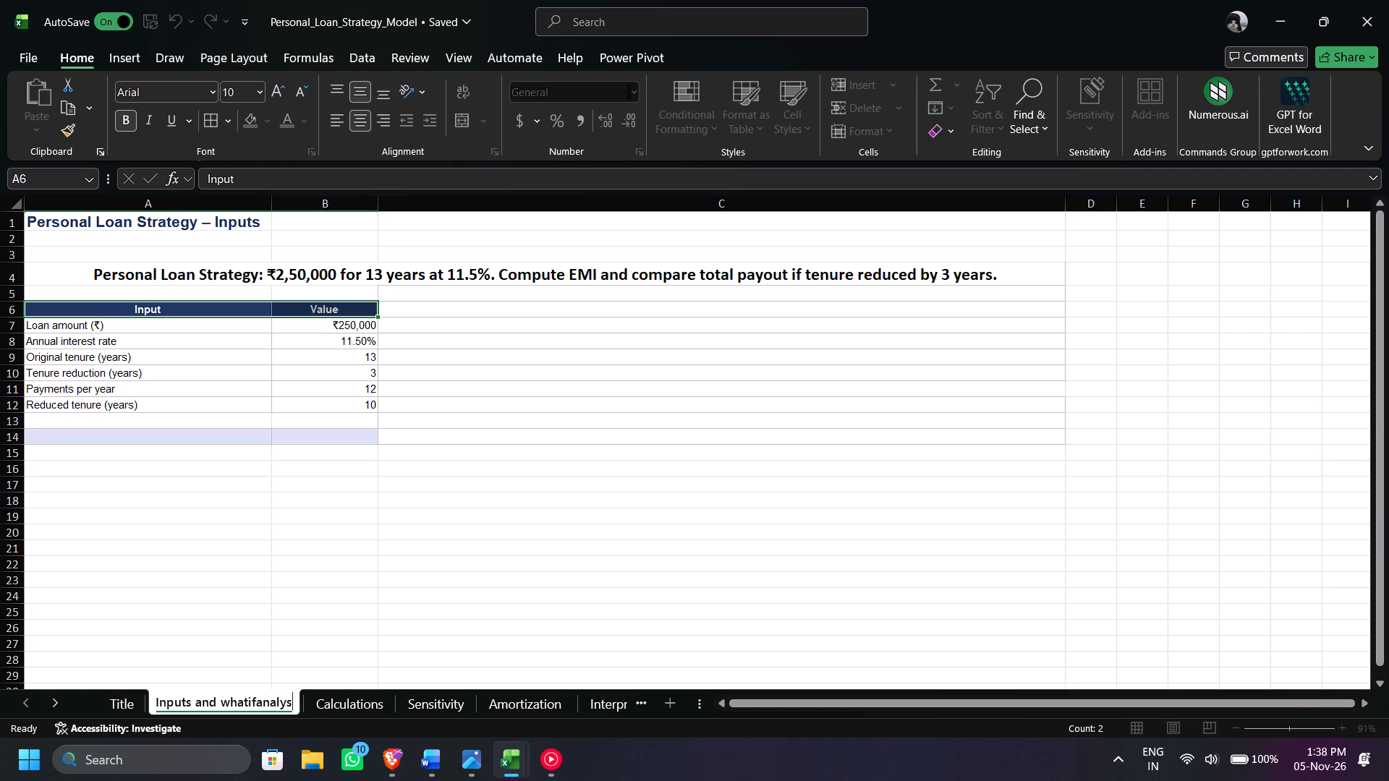
key(BackSpace)
text(is)
key(Return)
click(278, 538)
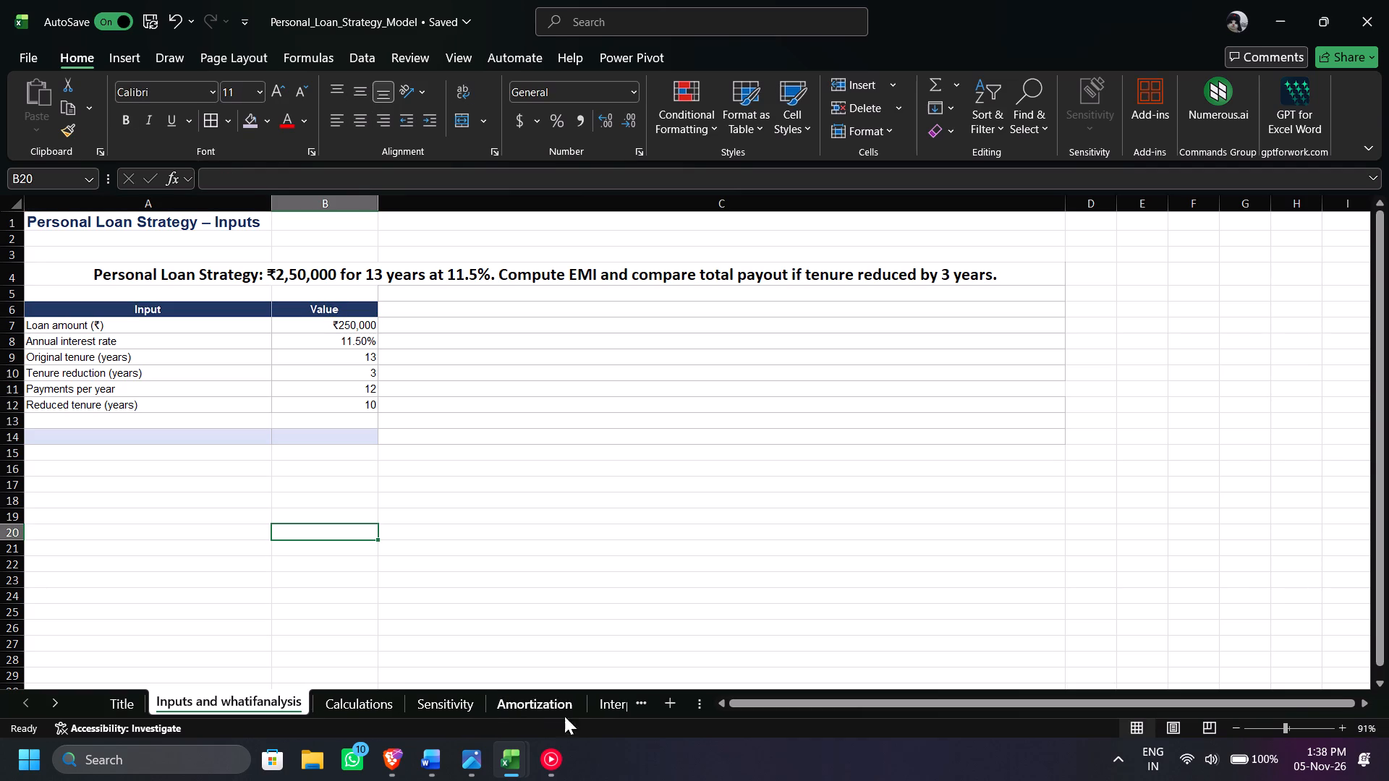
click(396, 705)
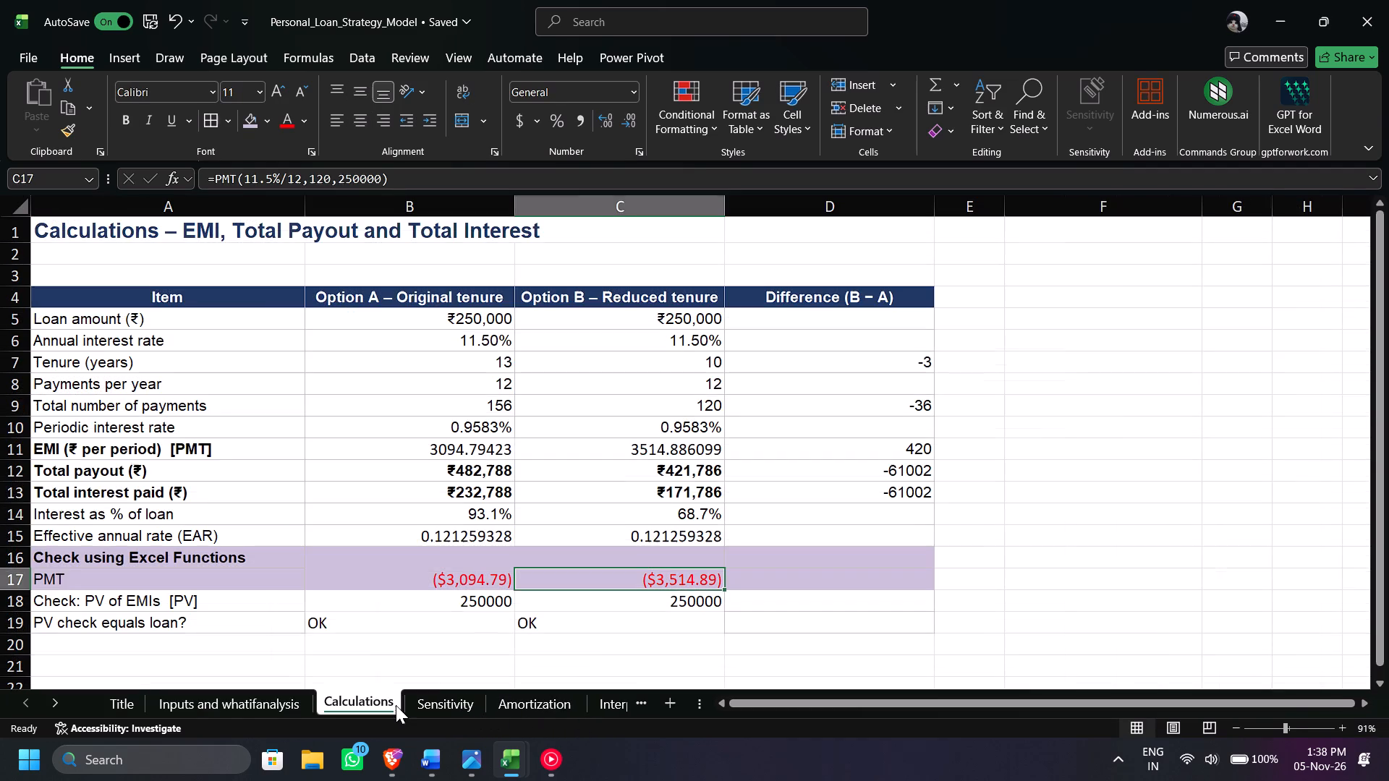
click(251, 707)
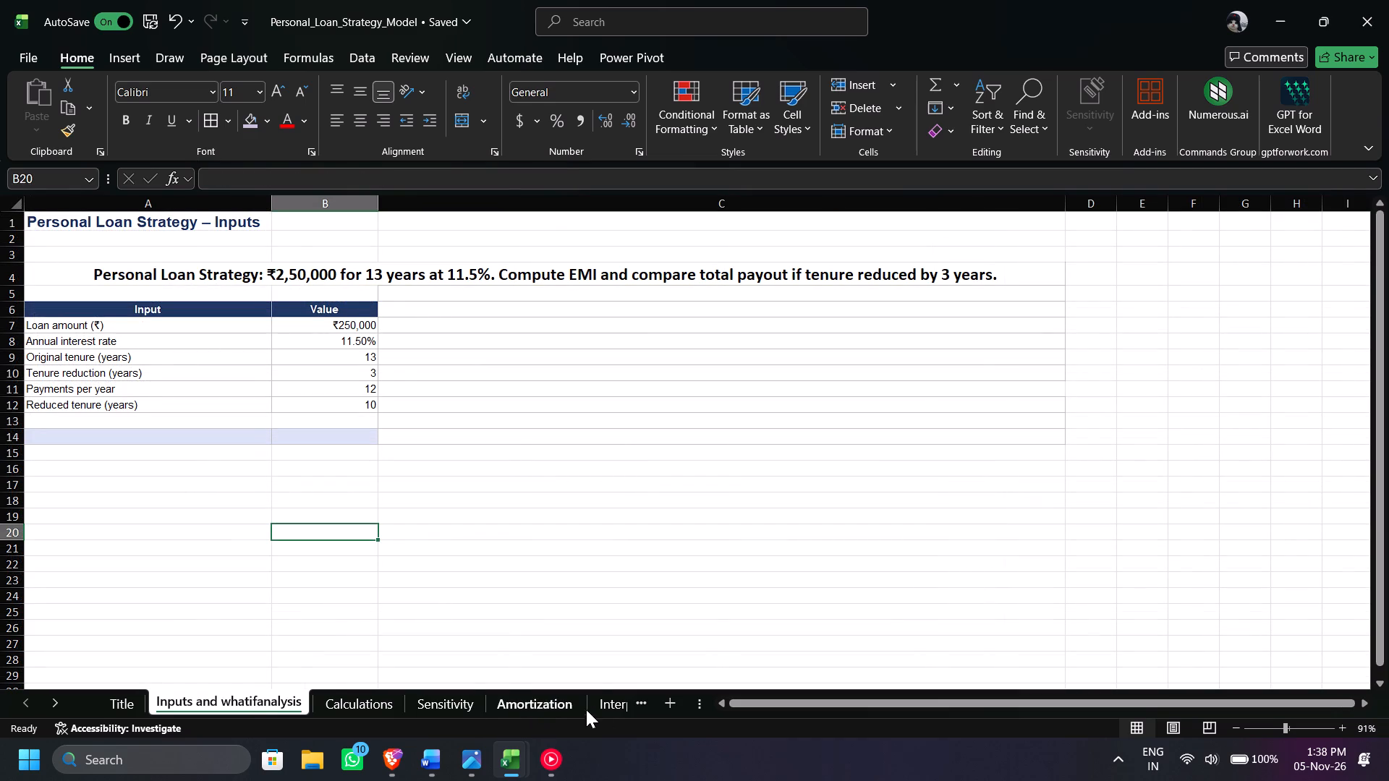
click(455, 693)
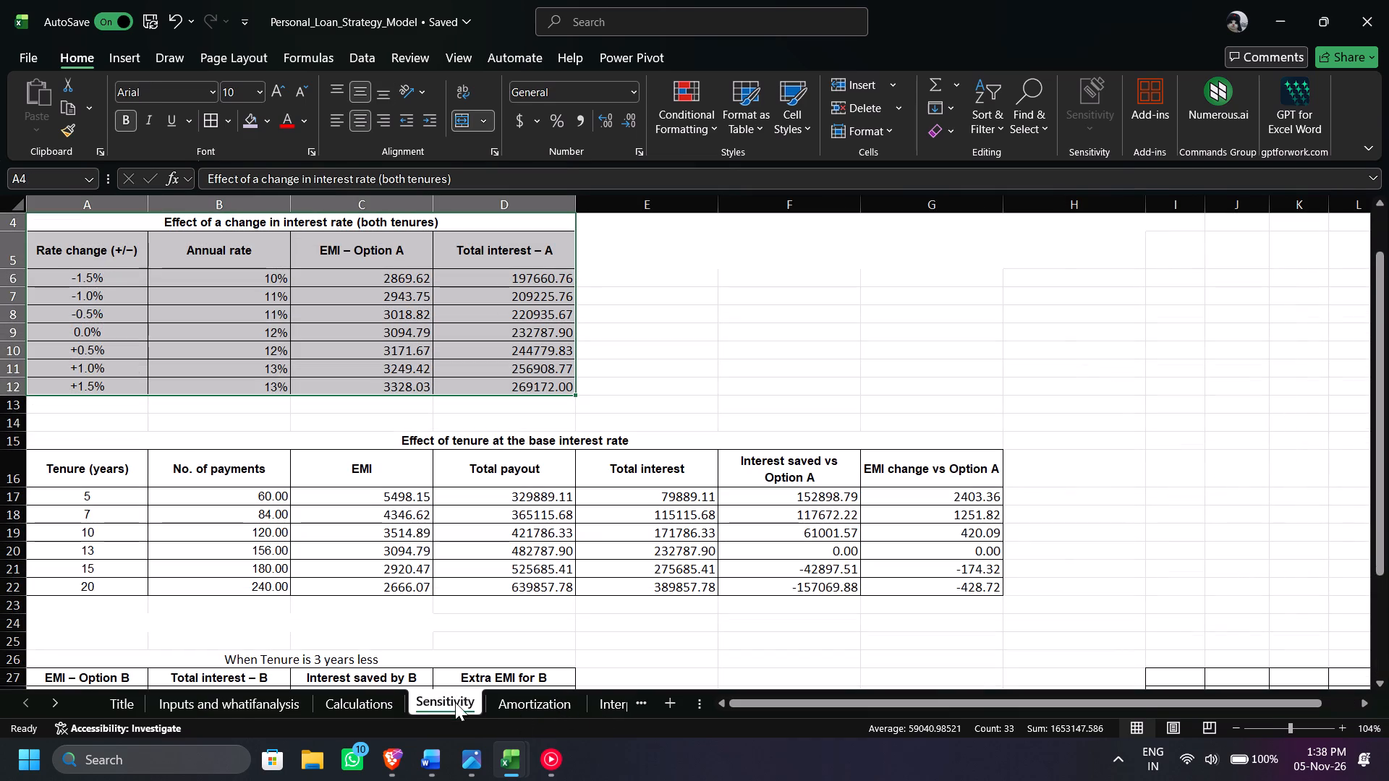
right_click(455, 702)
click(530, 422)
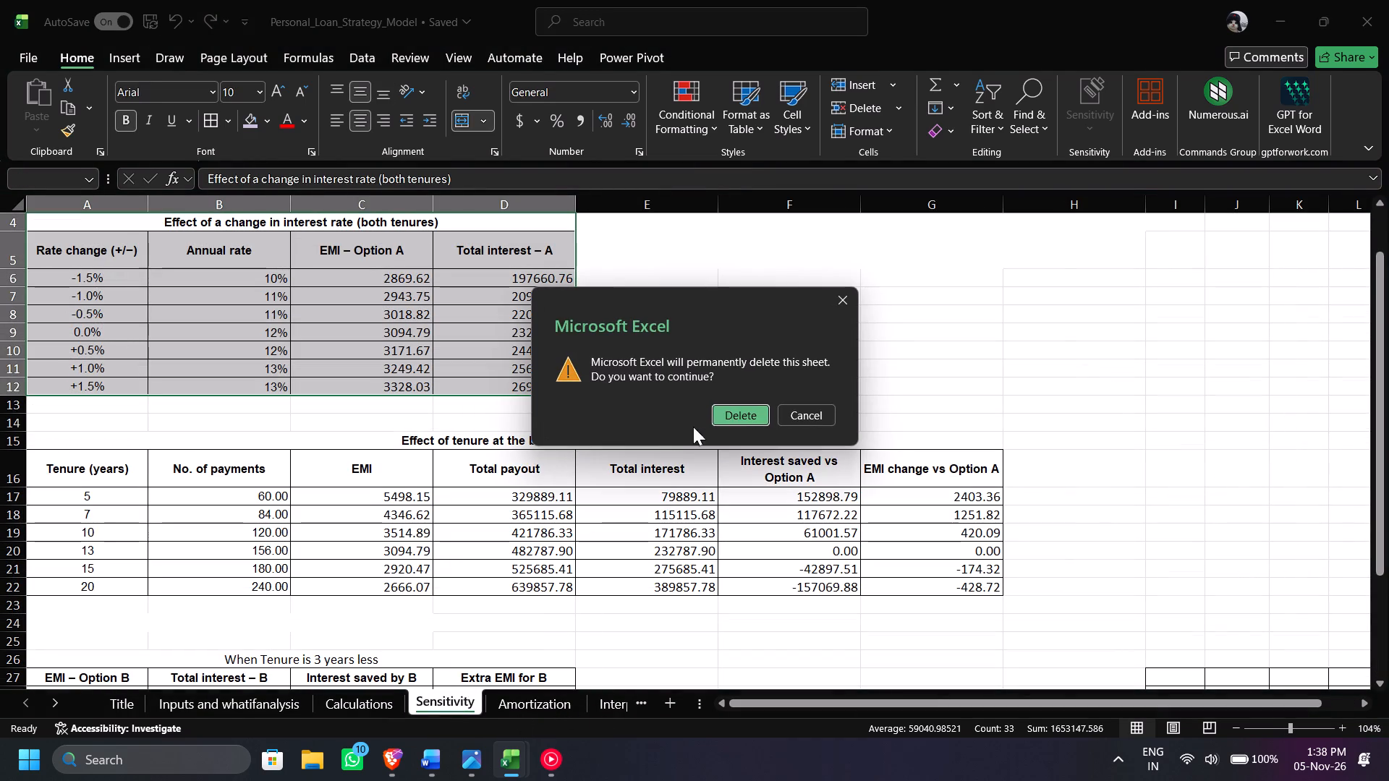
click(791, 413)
Select cell A17 below the inputs table on the "Inputs and whatifanalysis" sheet.
click(274, 713)
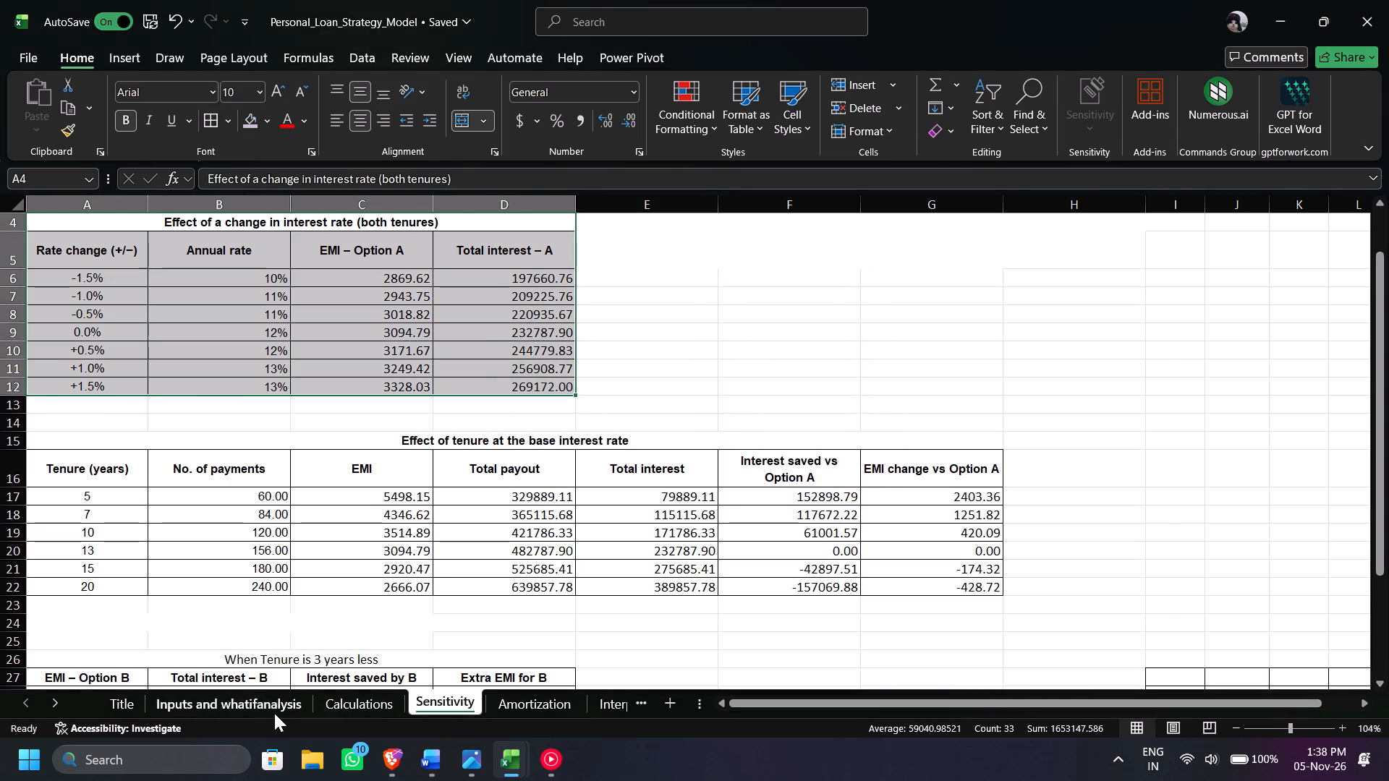
click(96, 490)
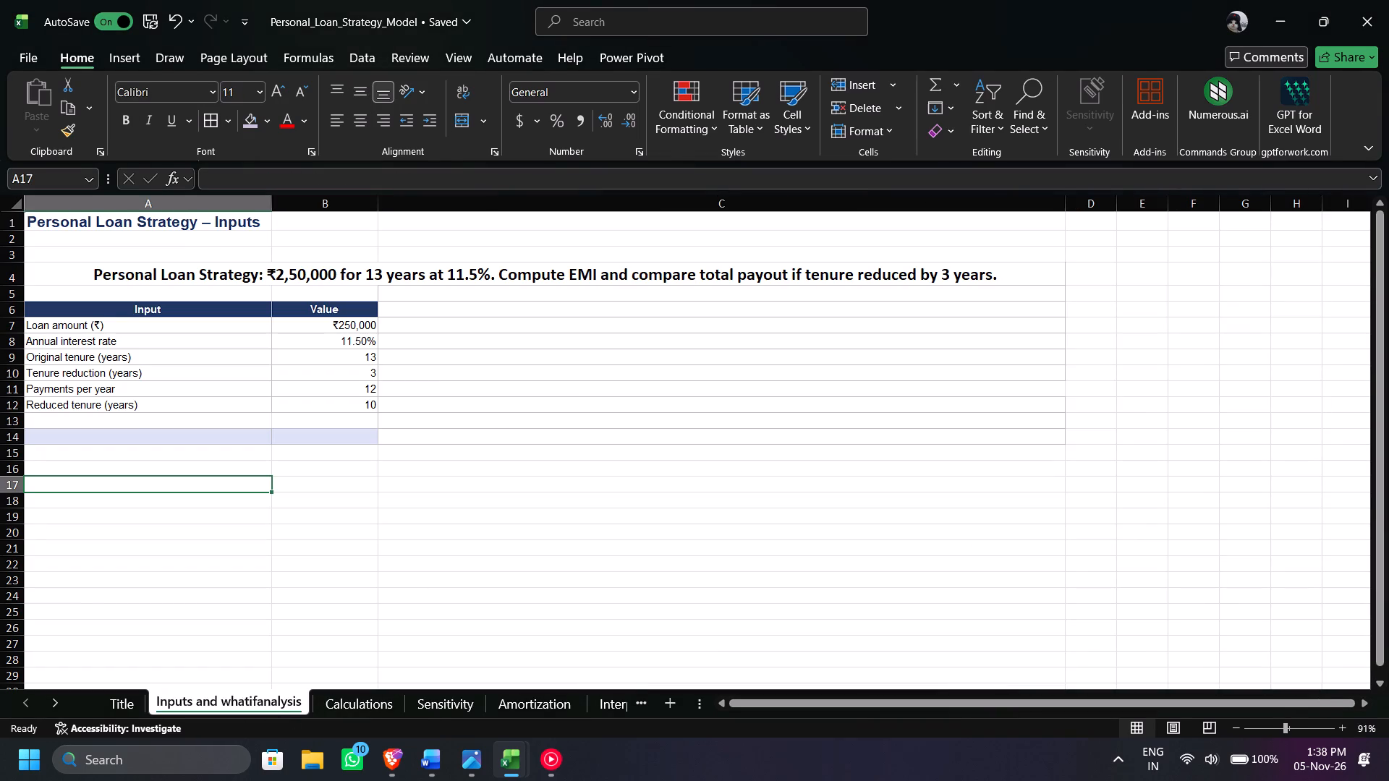
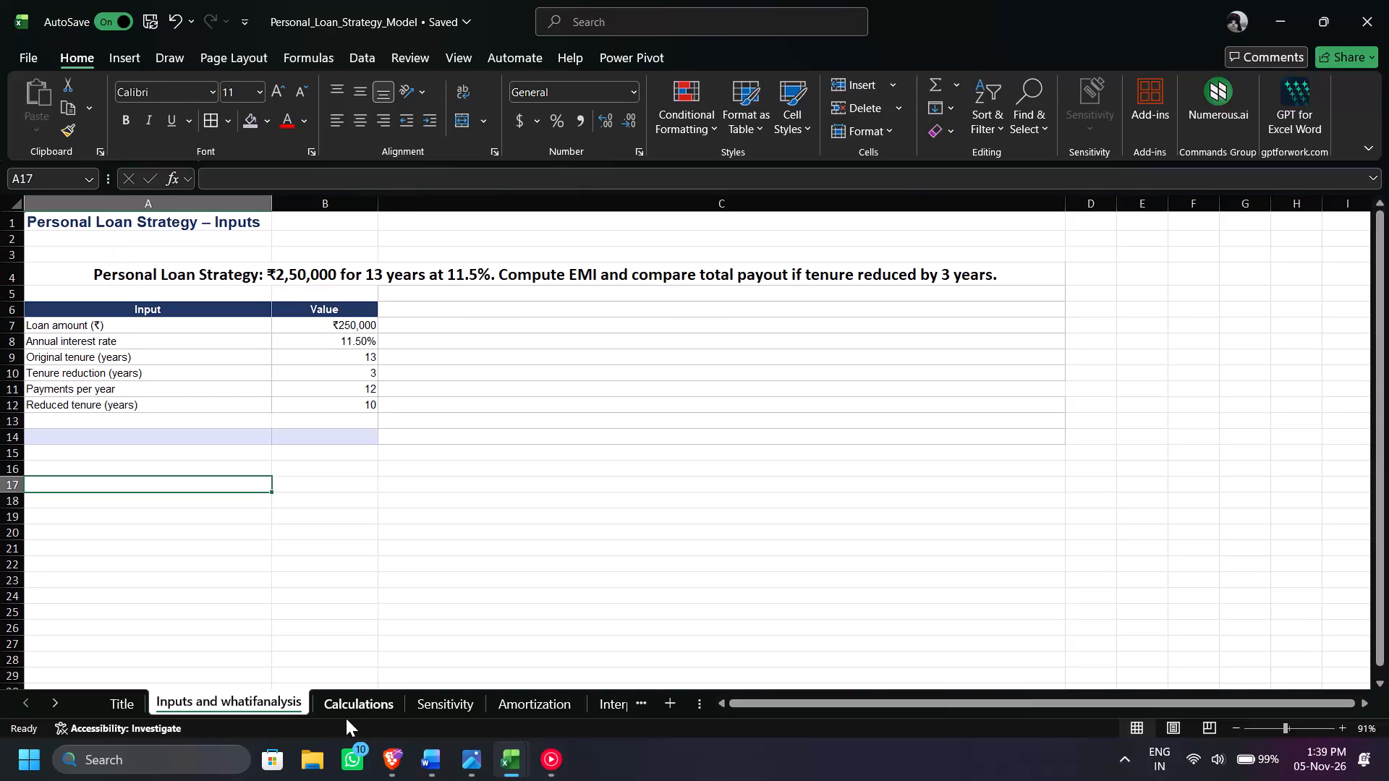
Widen the sheet tab area so that all sheet names from Title through Interpretation fit.
click(351, 704)
click(310, 701)
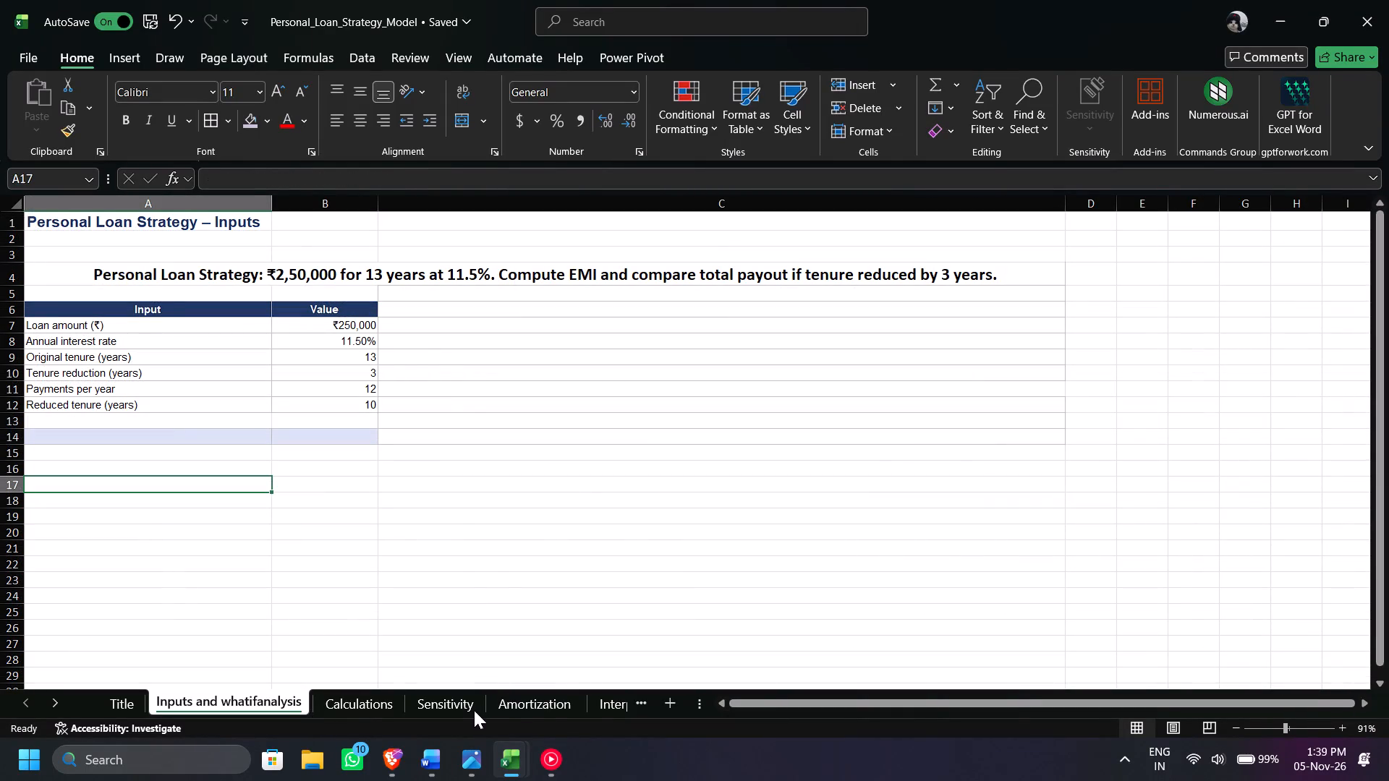
click(645, 709)
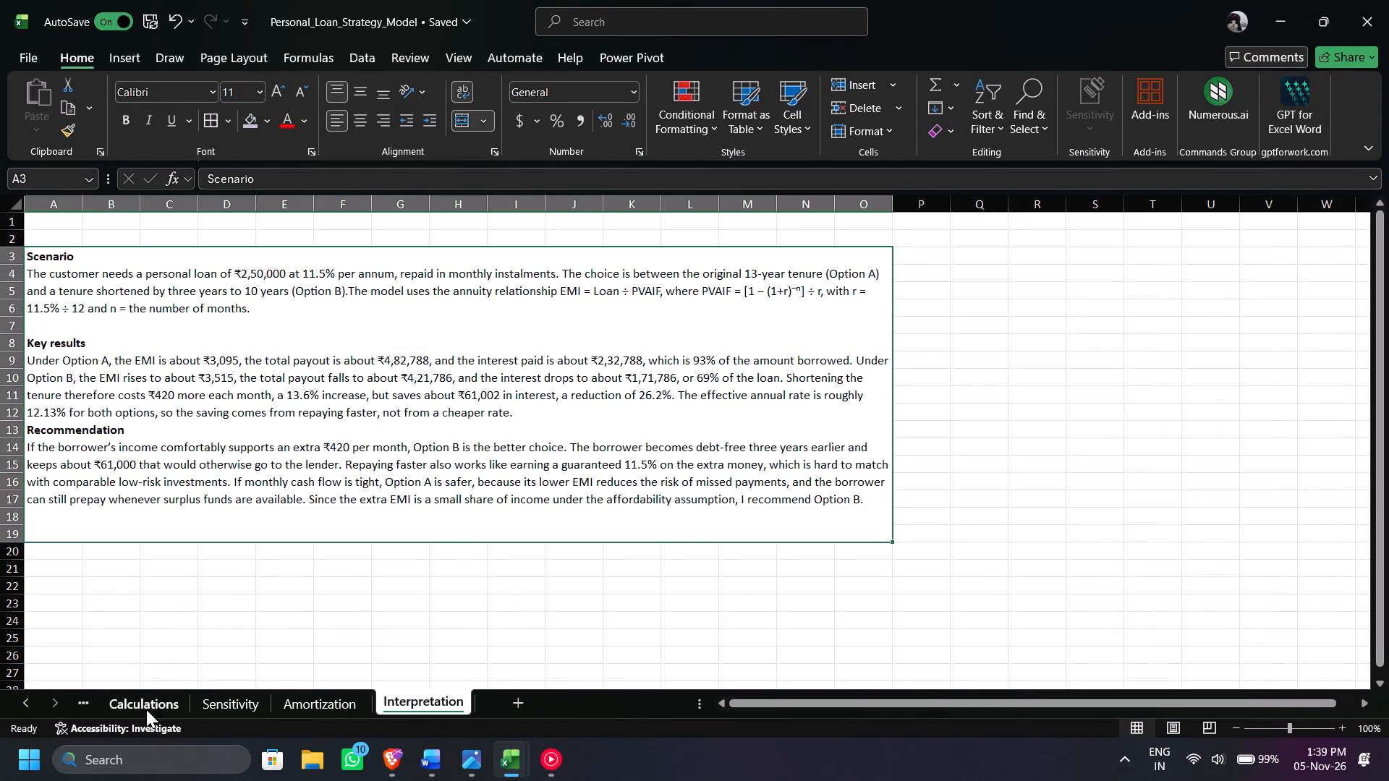
click(145, 708)
click(80, 703)
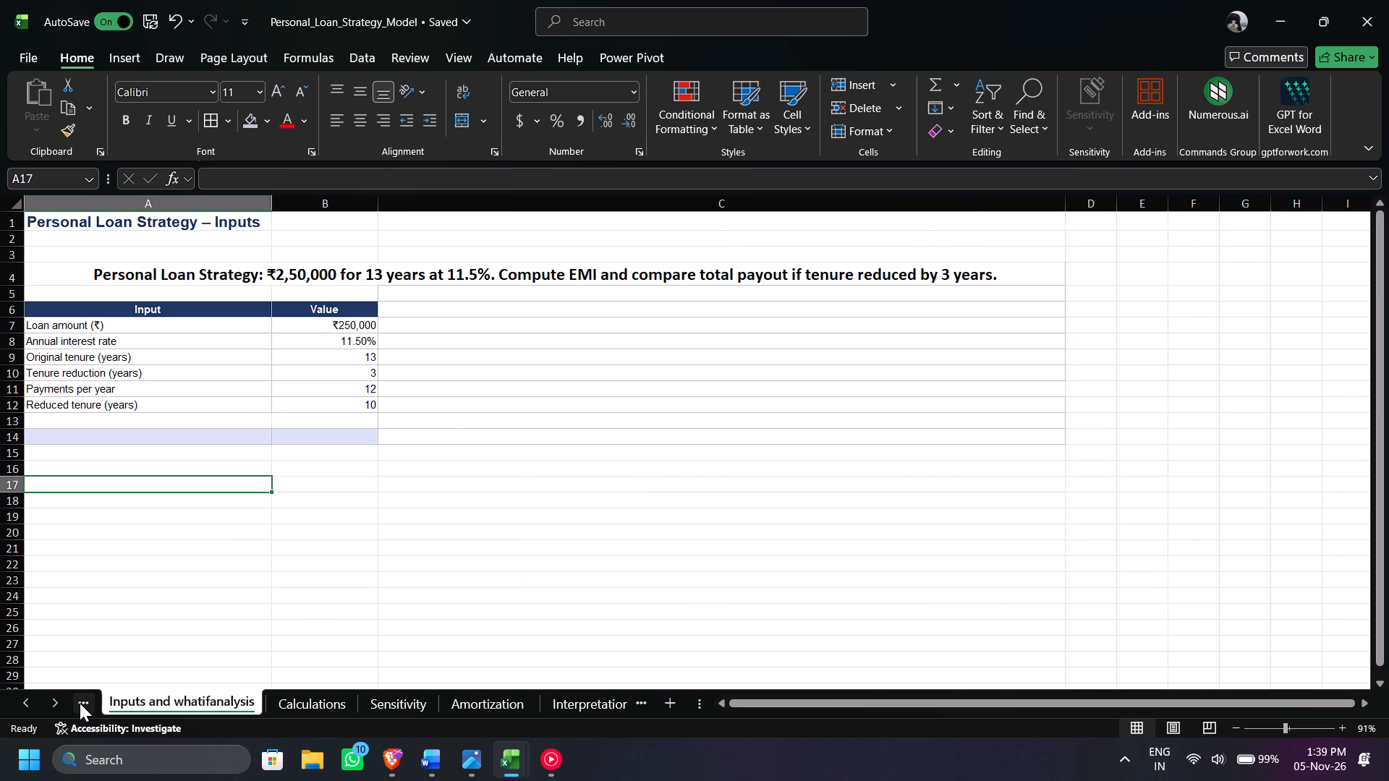
click(79, 703)
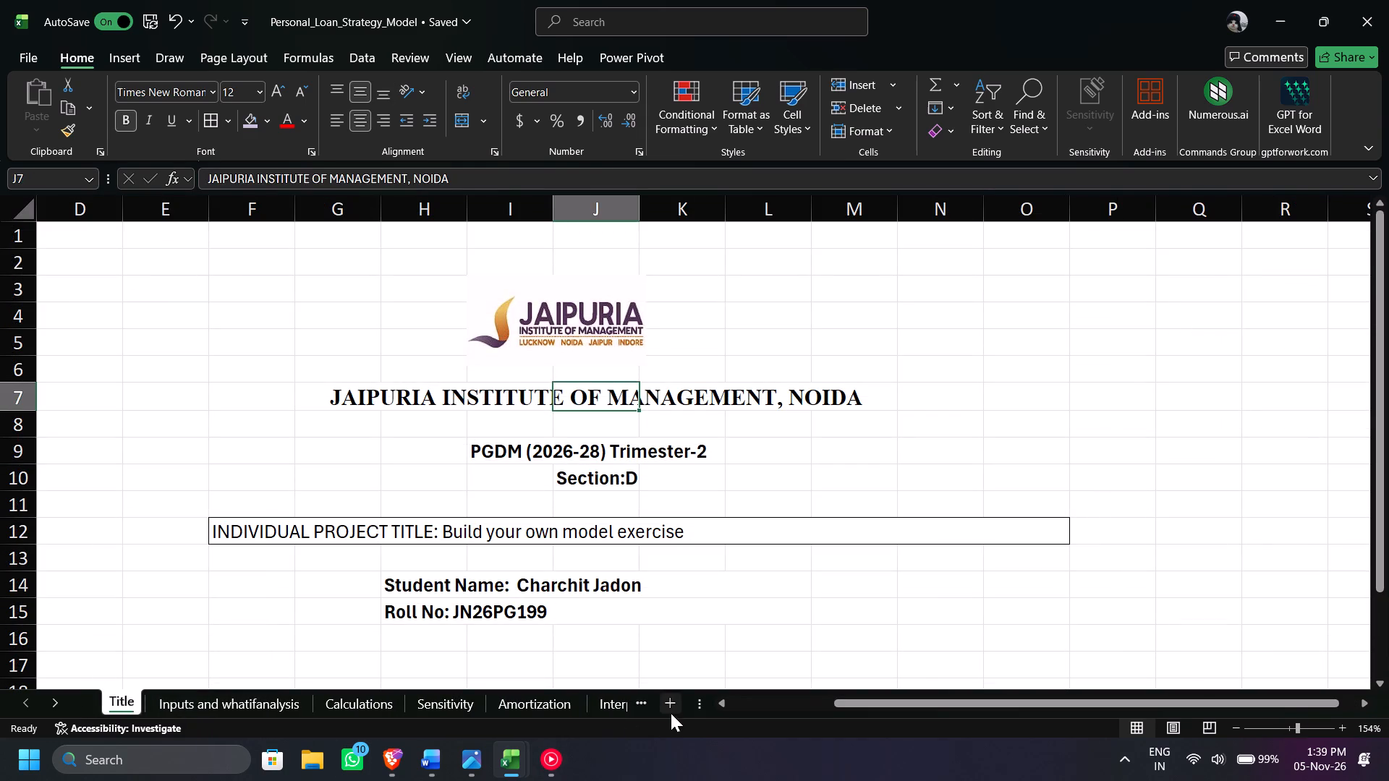
drag(695, 700, 1013, 732)
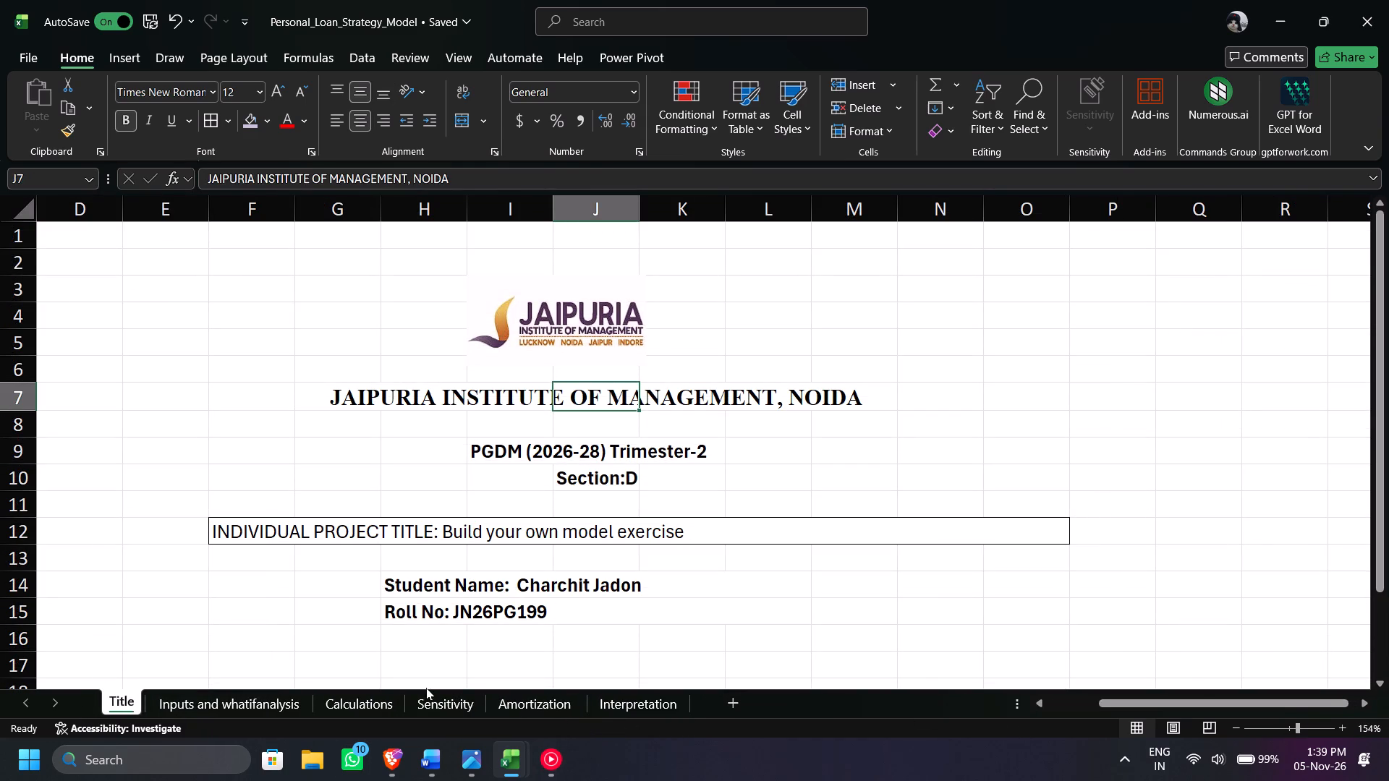
Review the inputs table, the Calculations and Sensitivity sheets, both amortization schedules and the Interpretation text.
click(258, 710)
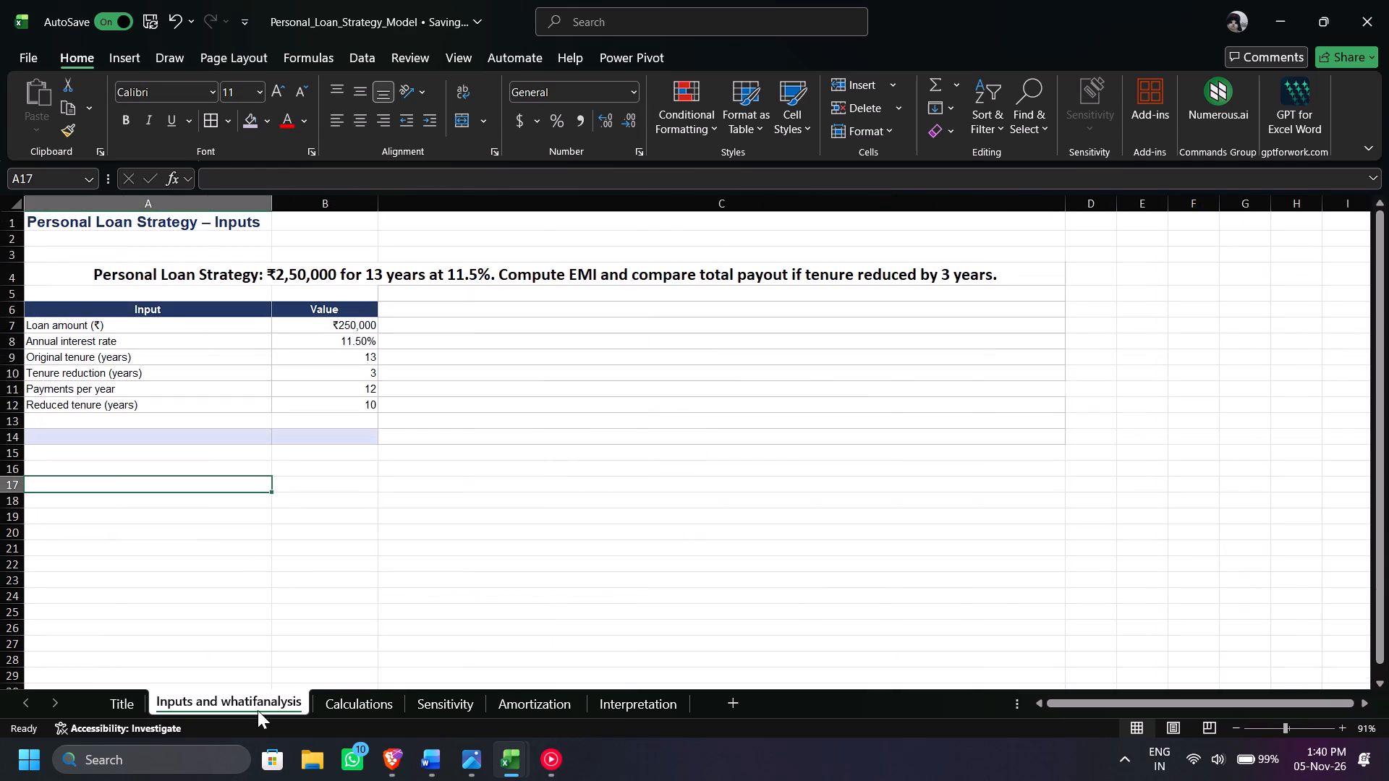
drag(93, 324, 315, 383)
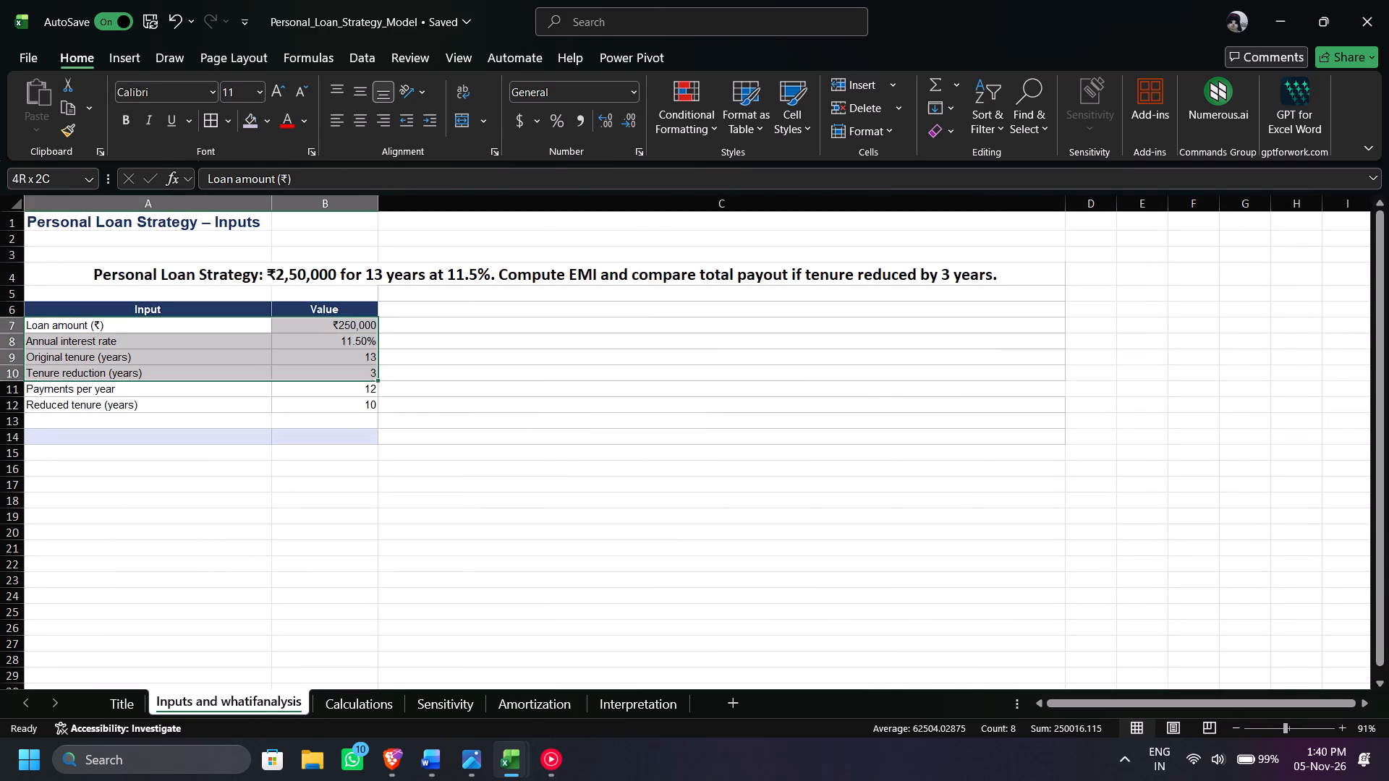
drag(315, 383, 300, 414)
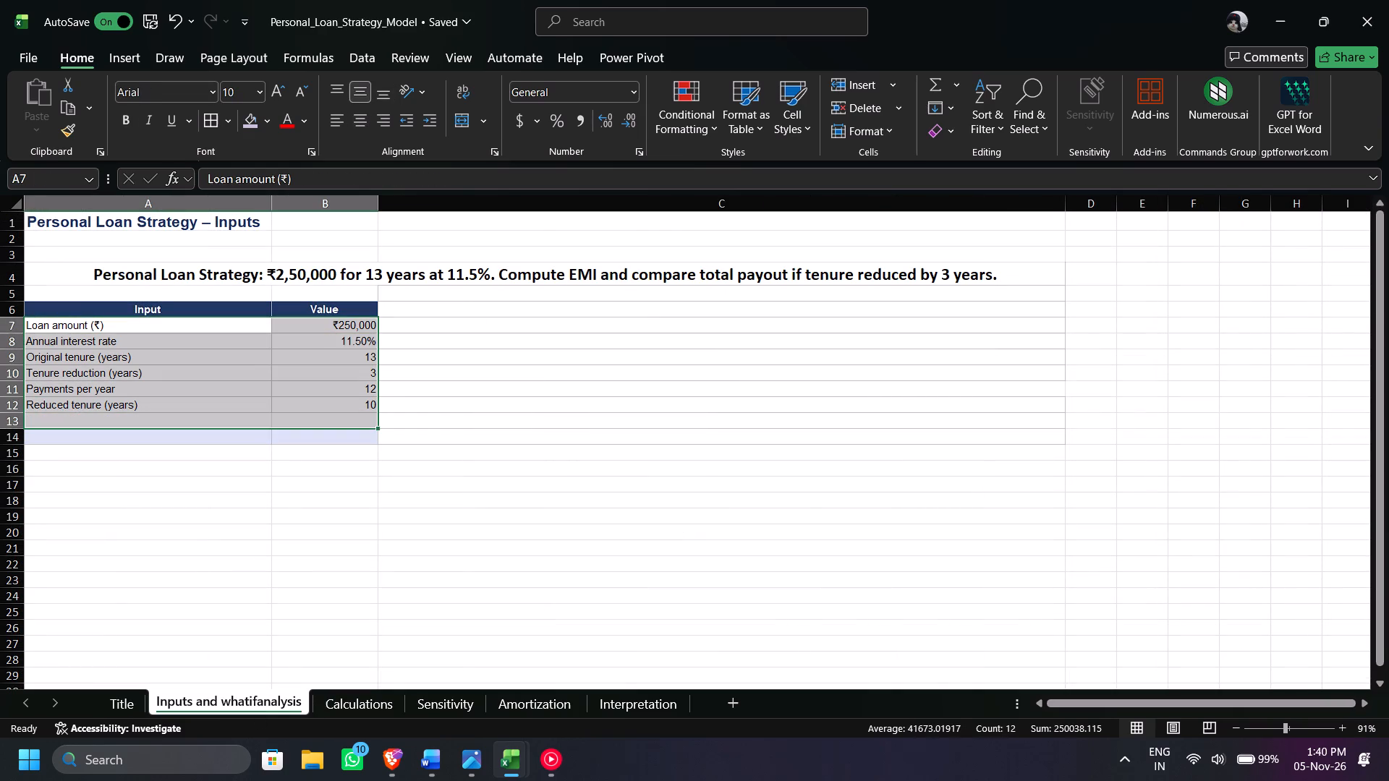
click(373, 703)
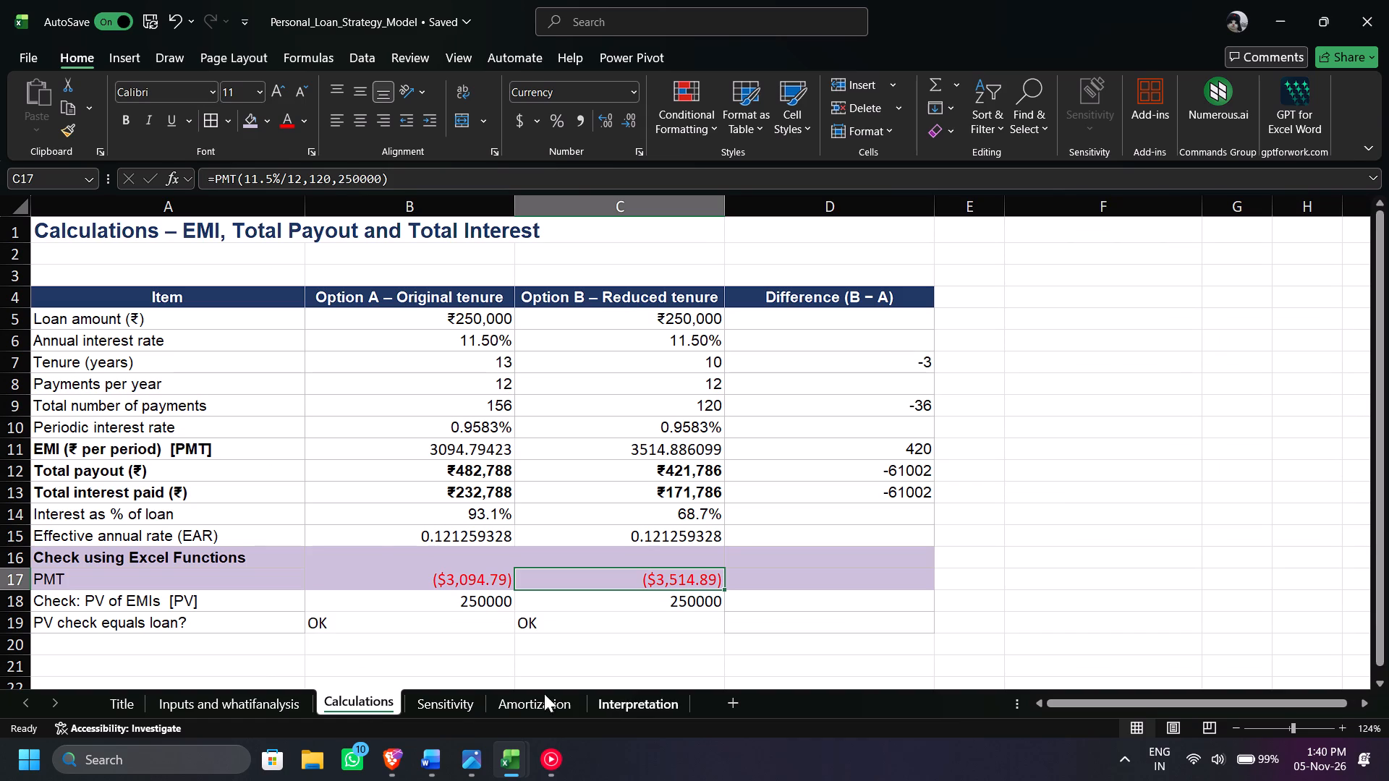
click(446, 705)
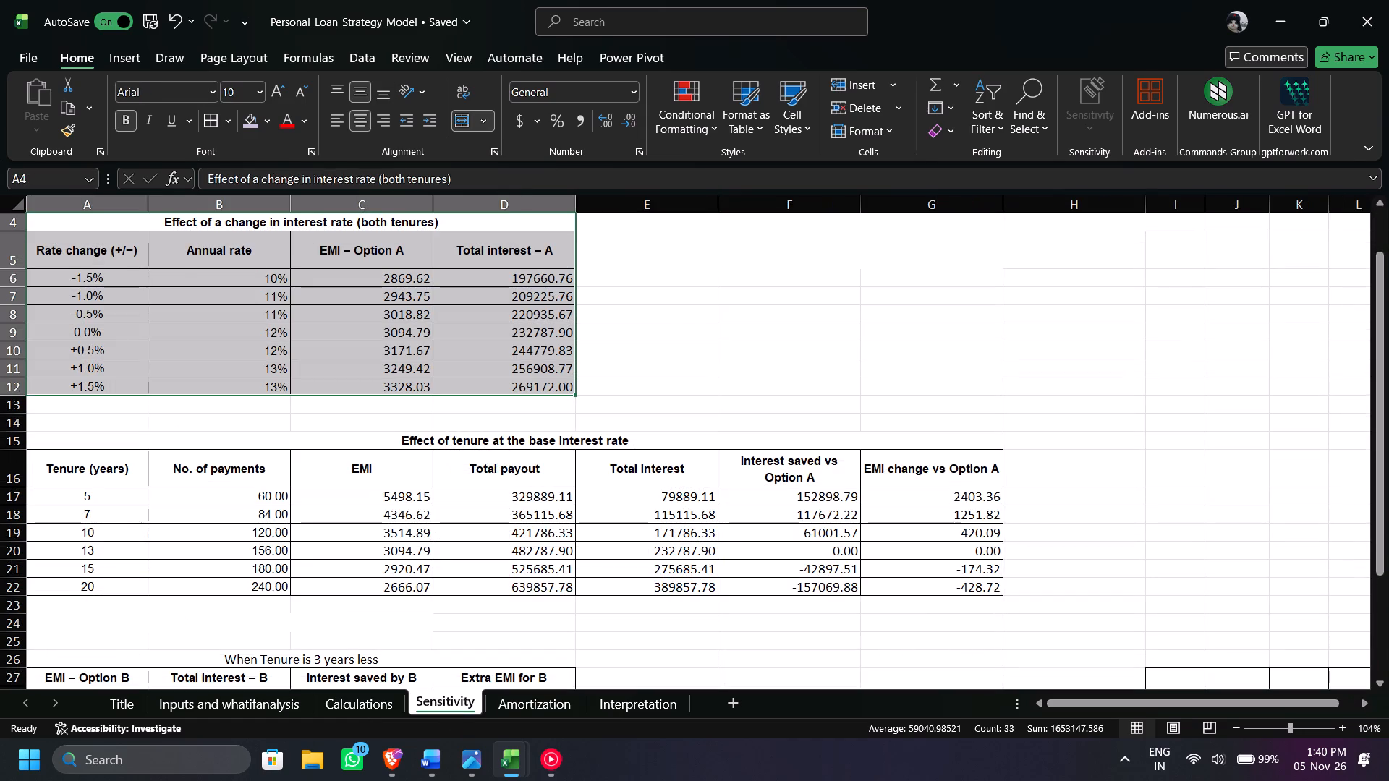
click(544, 699)
scroll(558, 274, down, 4)
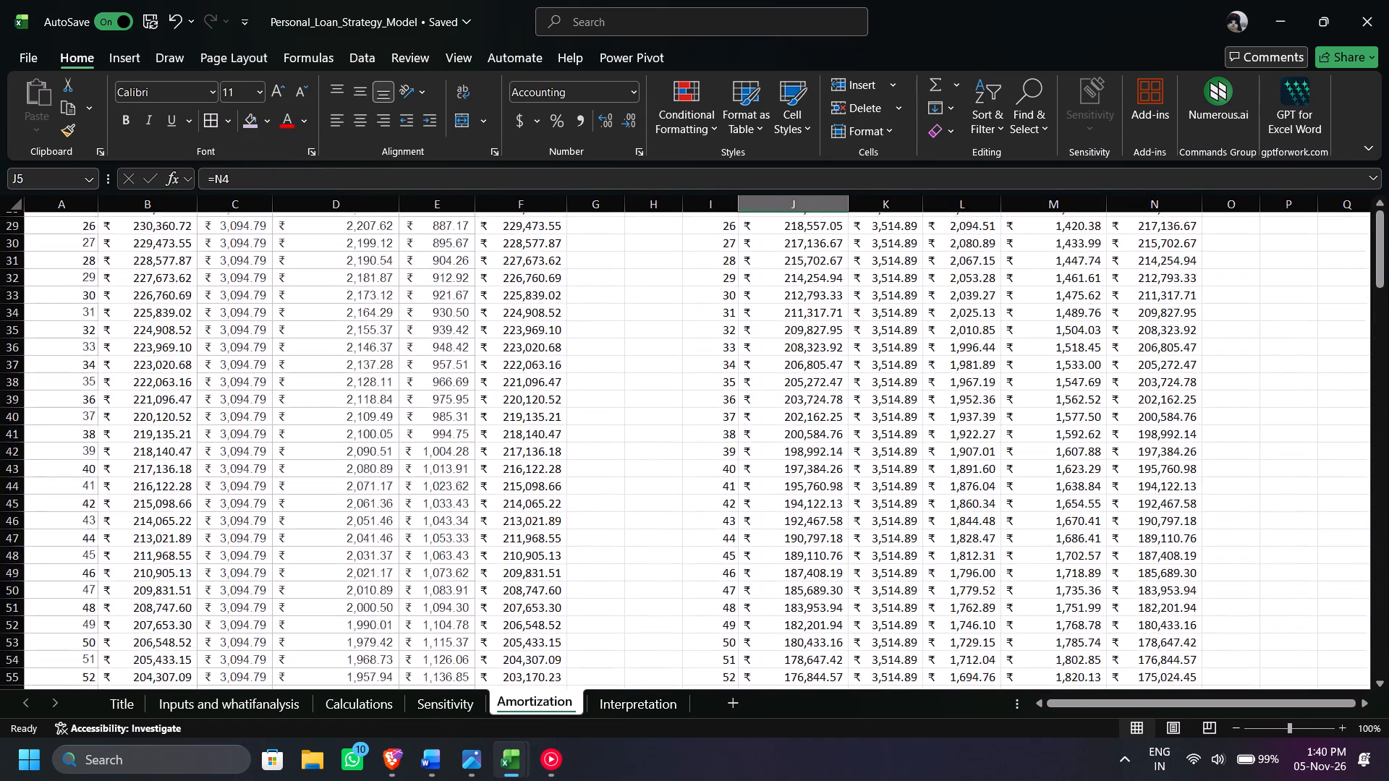
scroll(558, 274, down, 10)
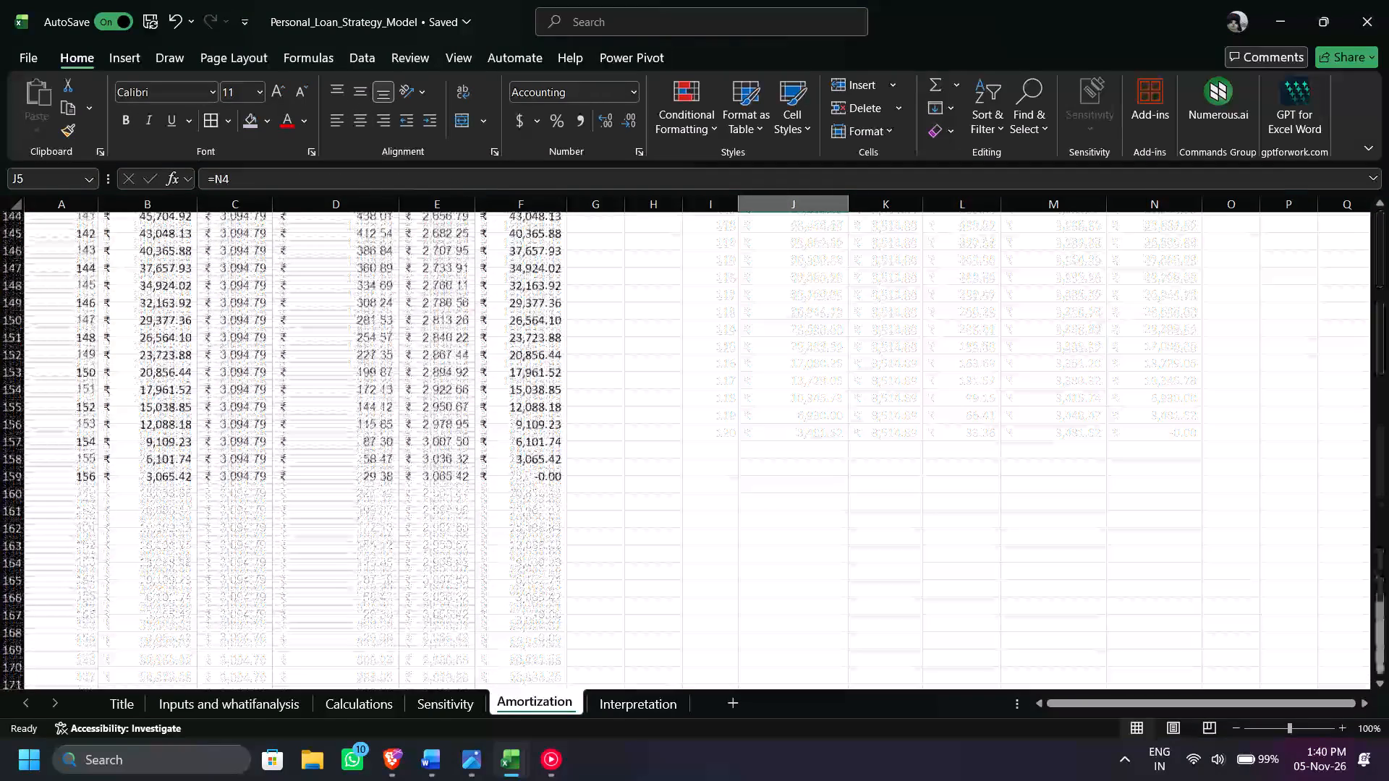
scroll(704, 464, up, 4)
scroll(704, 464, down, 1)
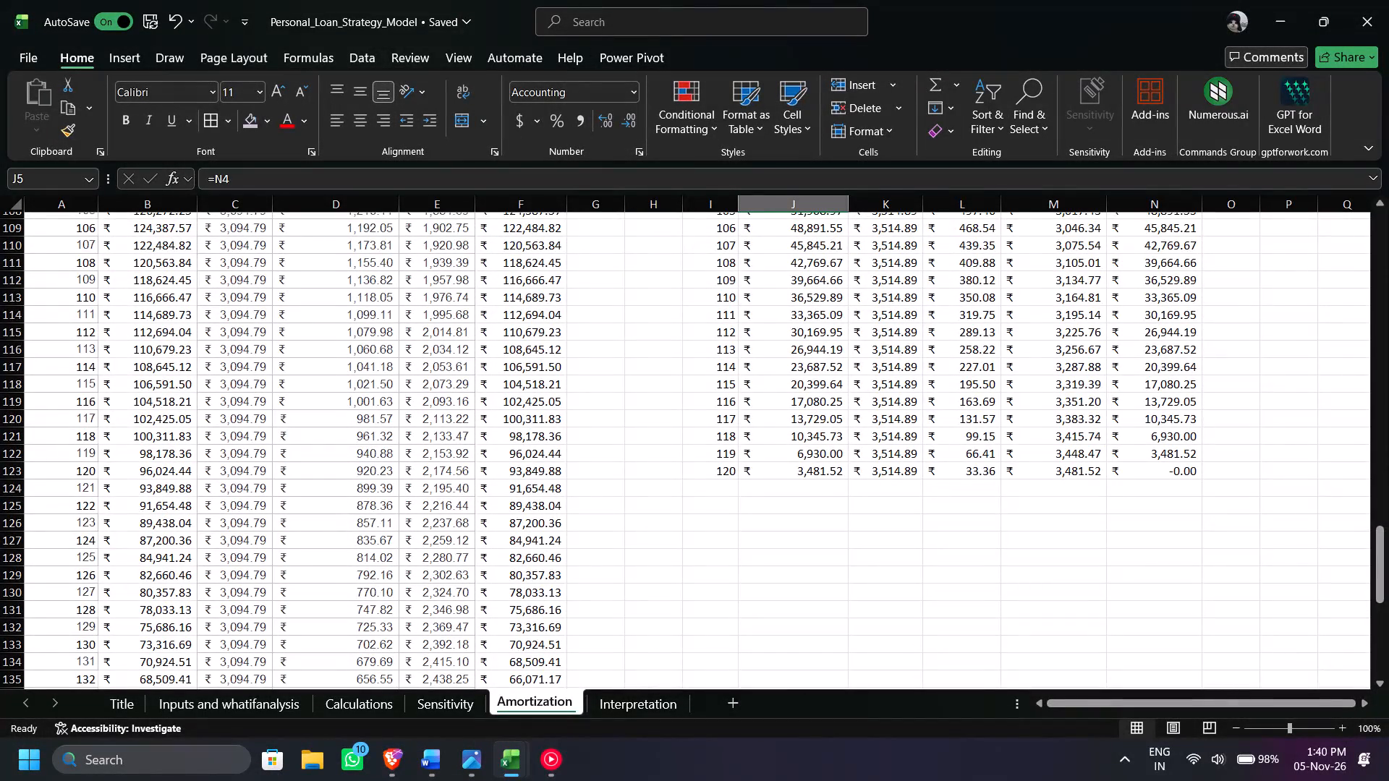
click(653, 705)
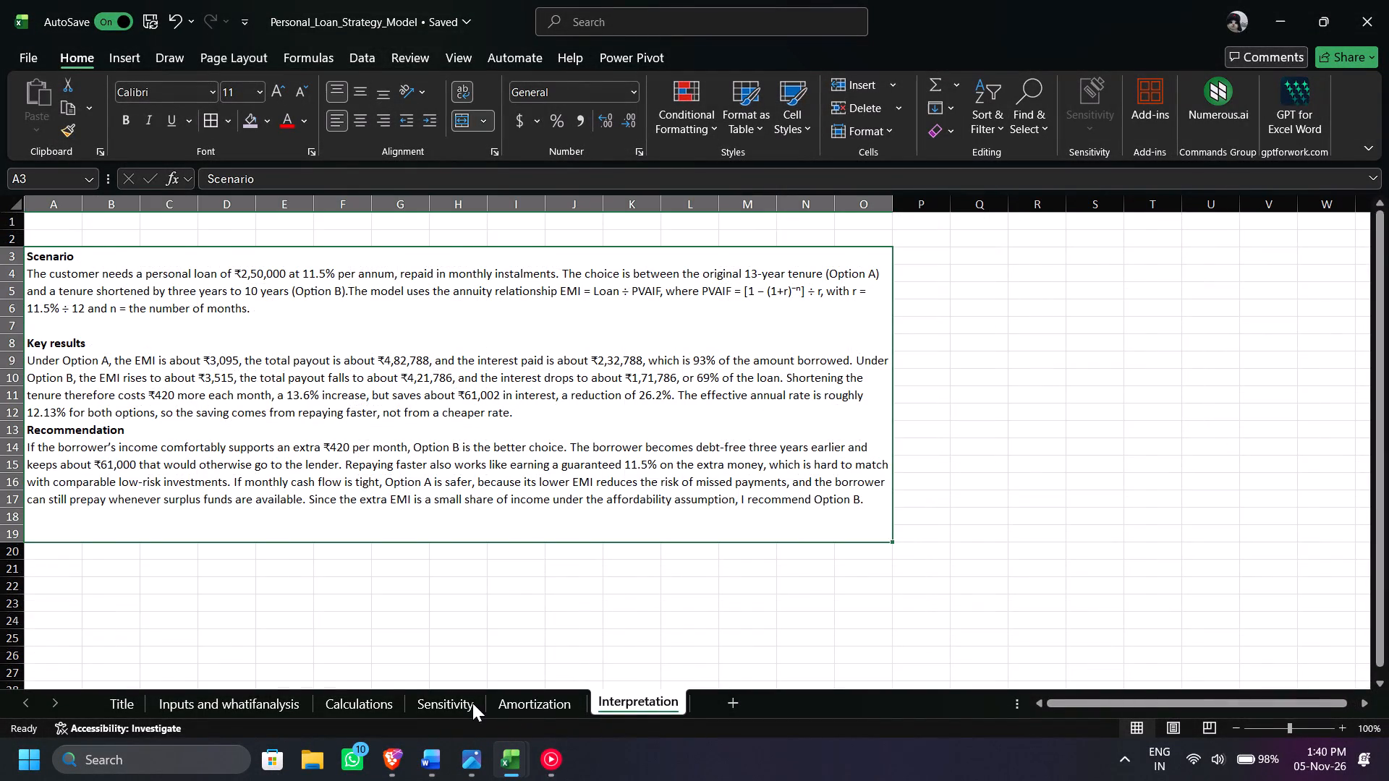
Examine the interest rate, tenure and reduced-tenure tables on the Sensitivity sheet, including the formulas in the Annual rate column.
click(472, 703)
click(519, 701)
click(472, 702)
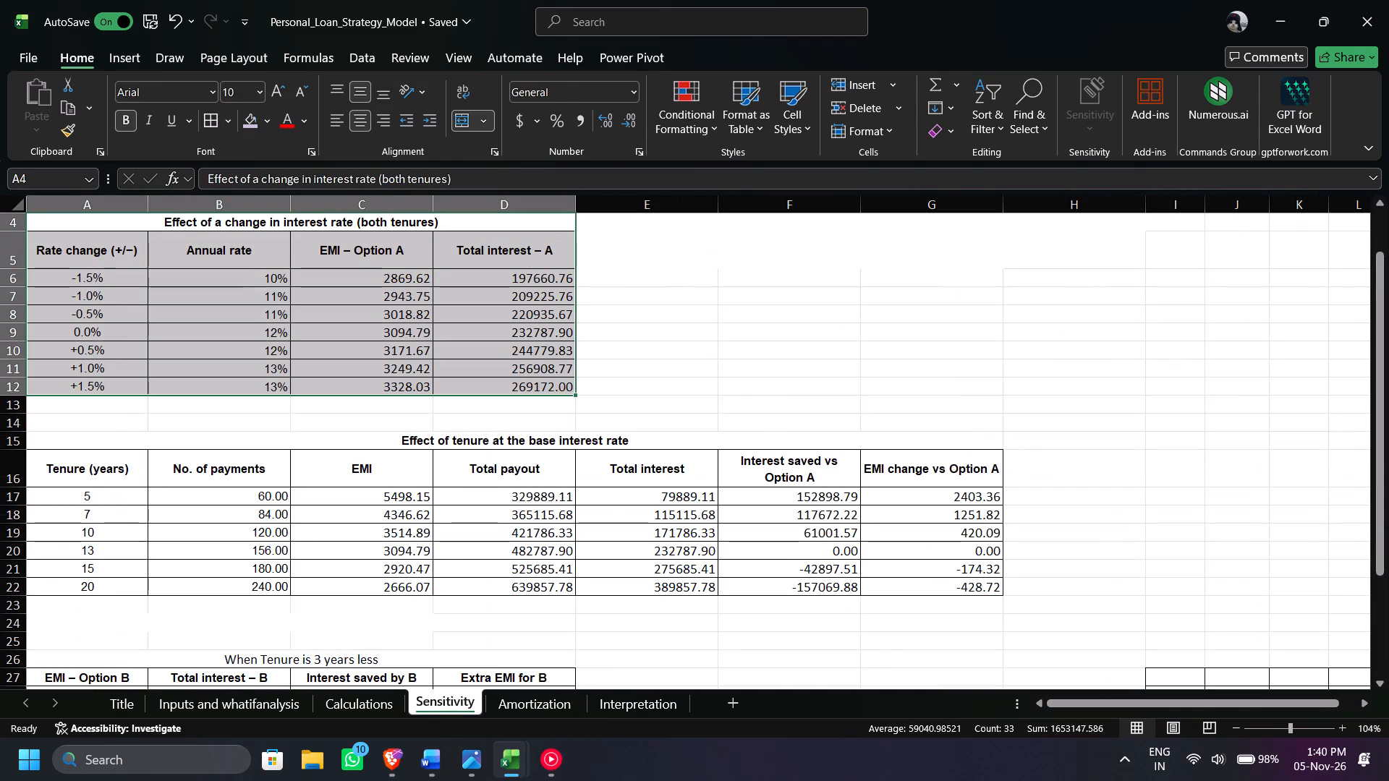
drag(98, 223, 922, 517)
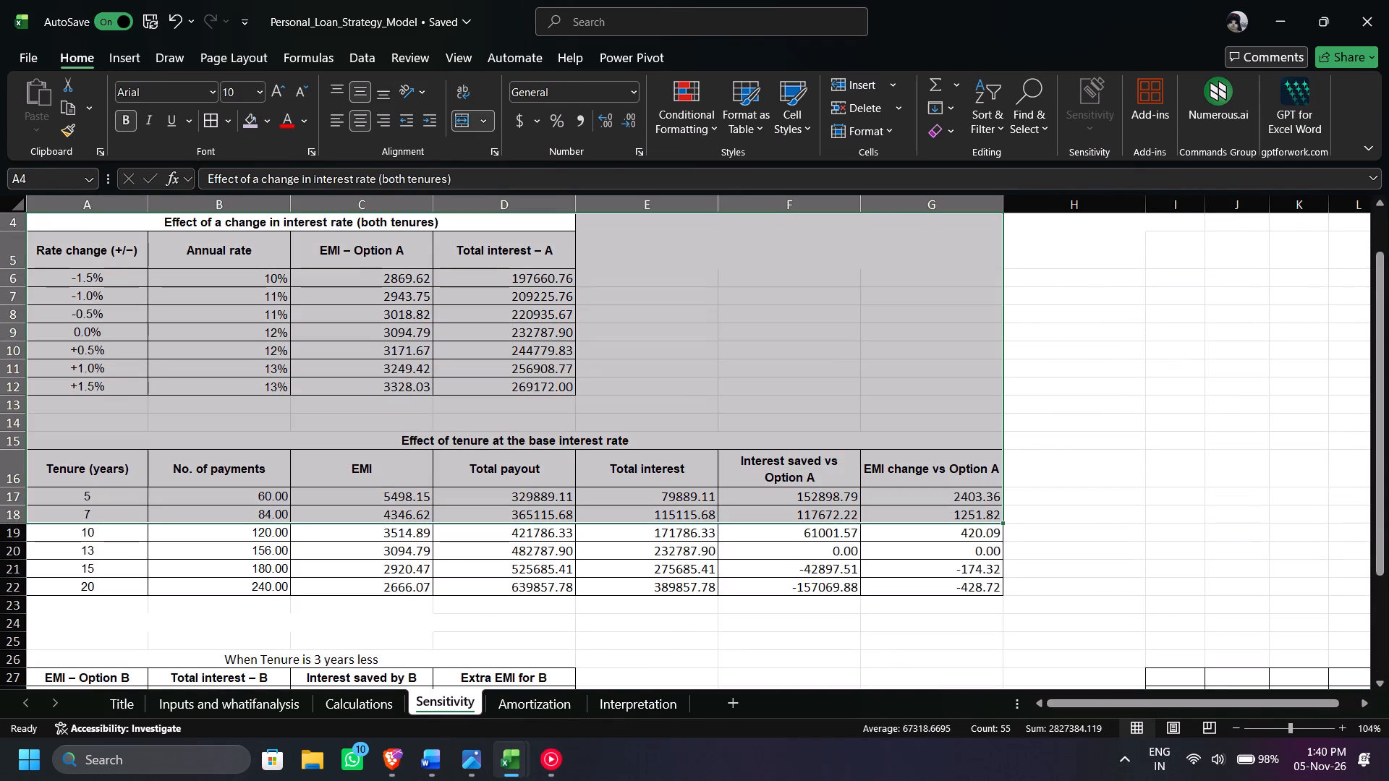
click(255, 330)
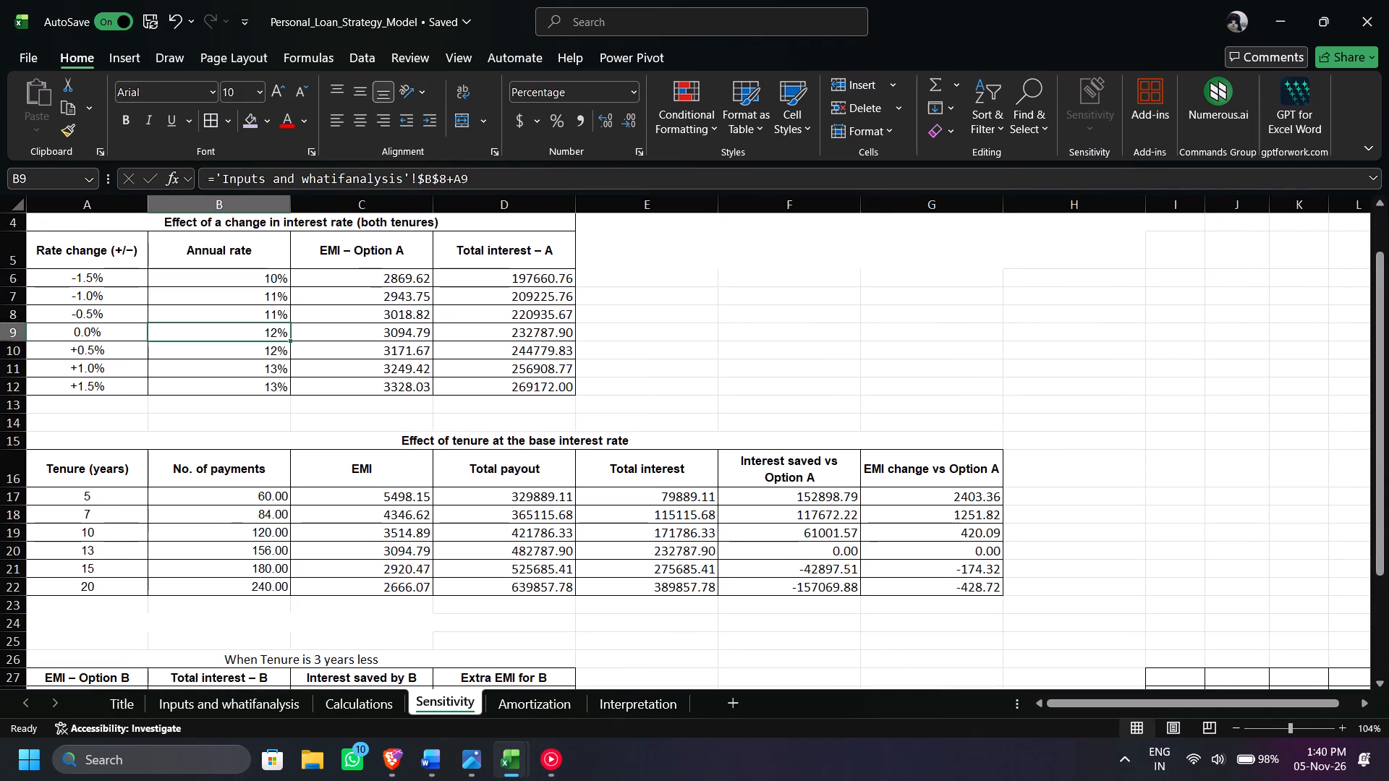
drag(93, 226, 1054, 761)
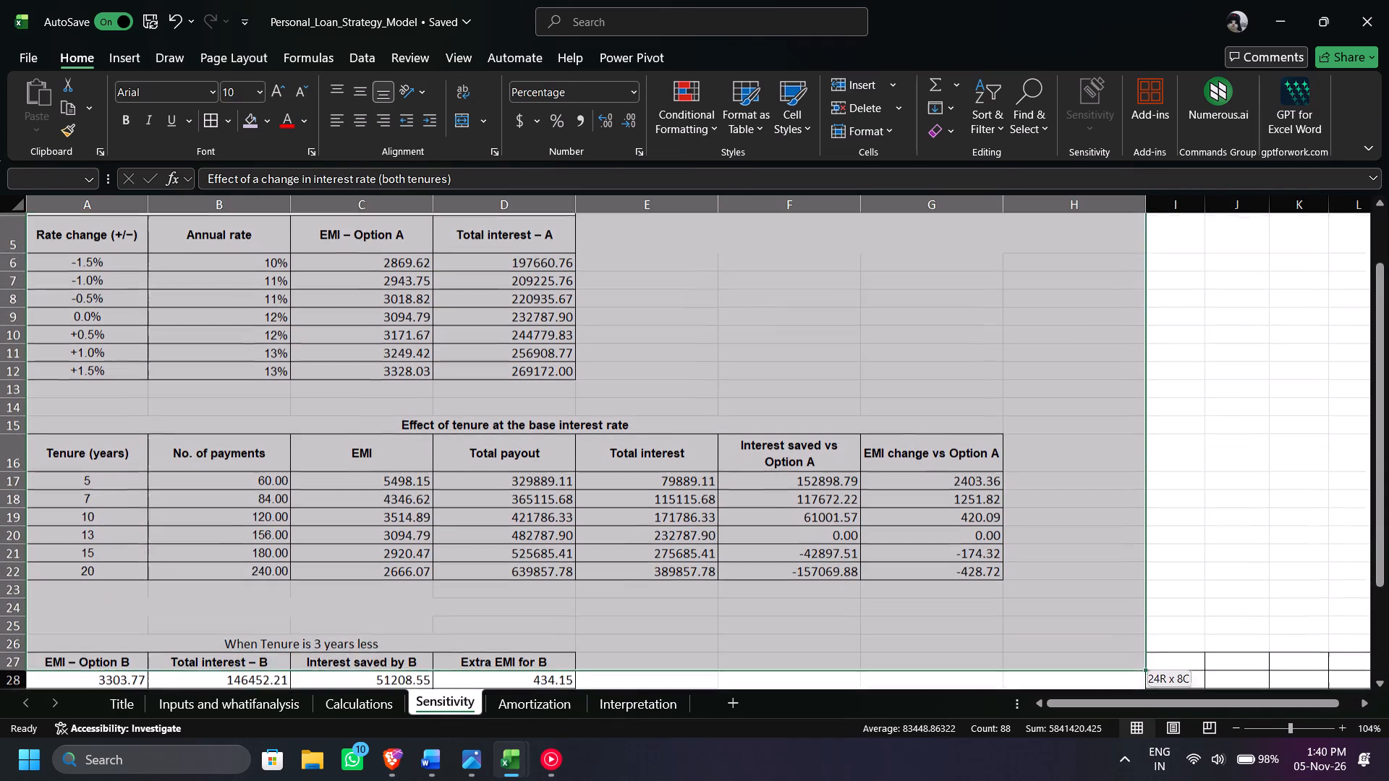
drag(1054, 761, 802, 713)
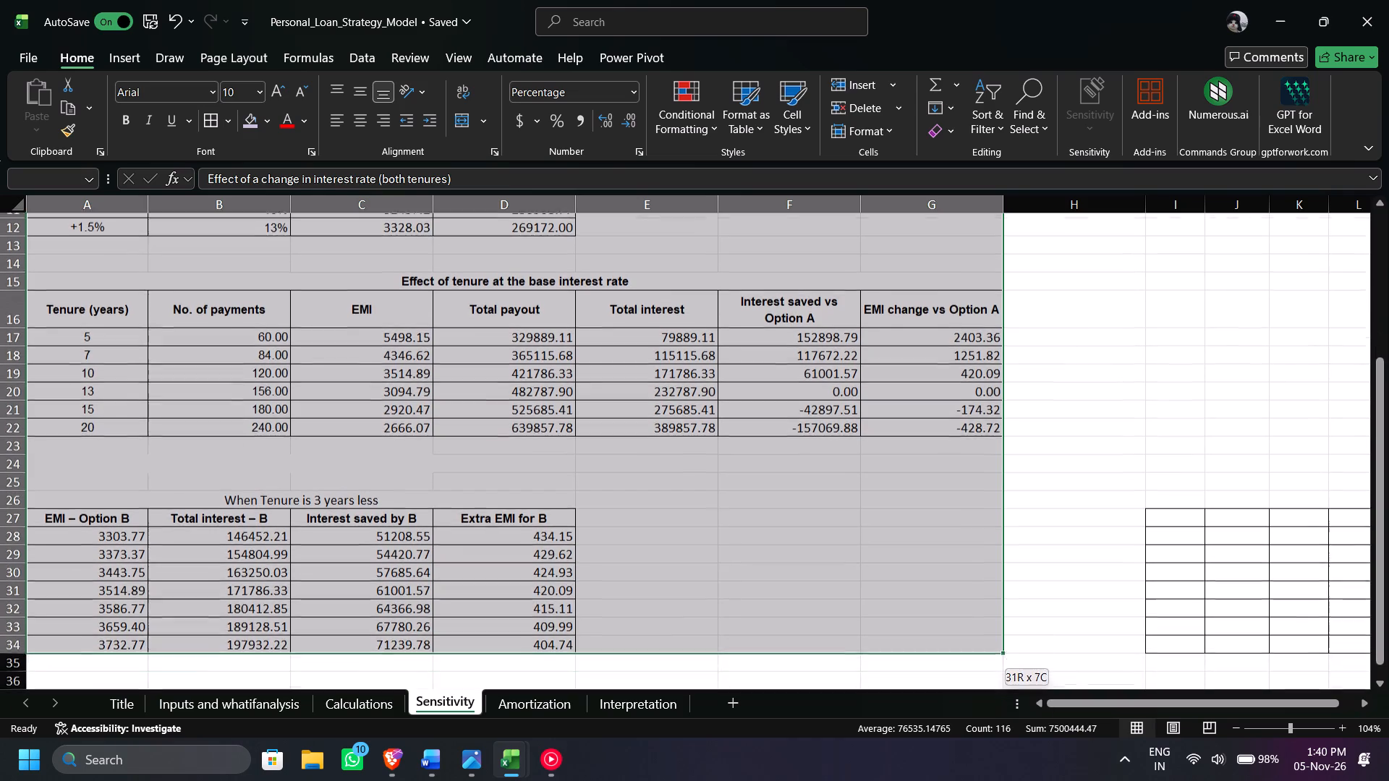
drag(802, 713, 795, 622)
scroll(795, 622, up, 1)
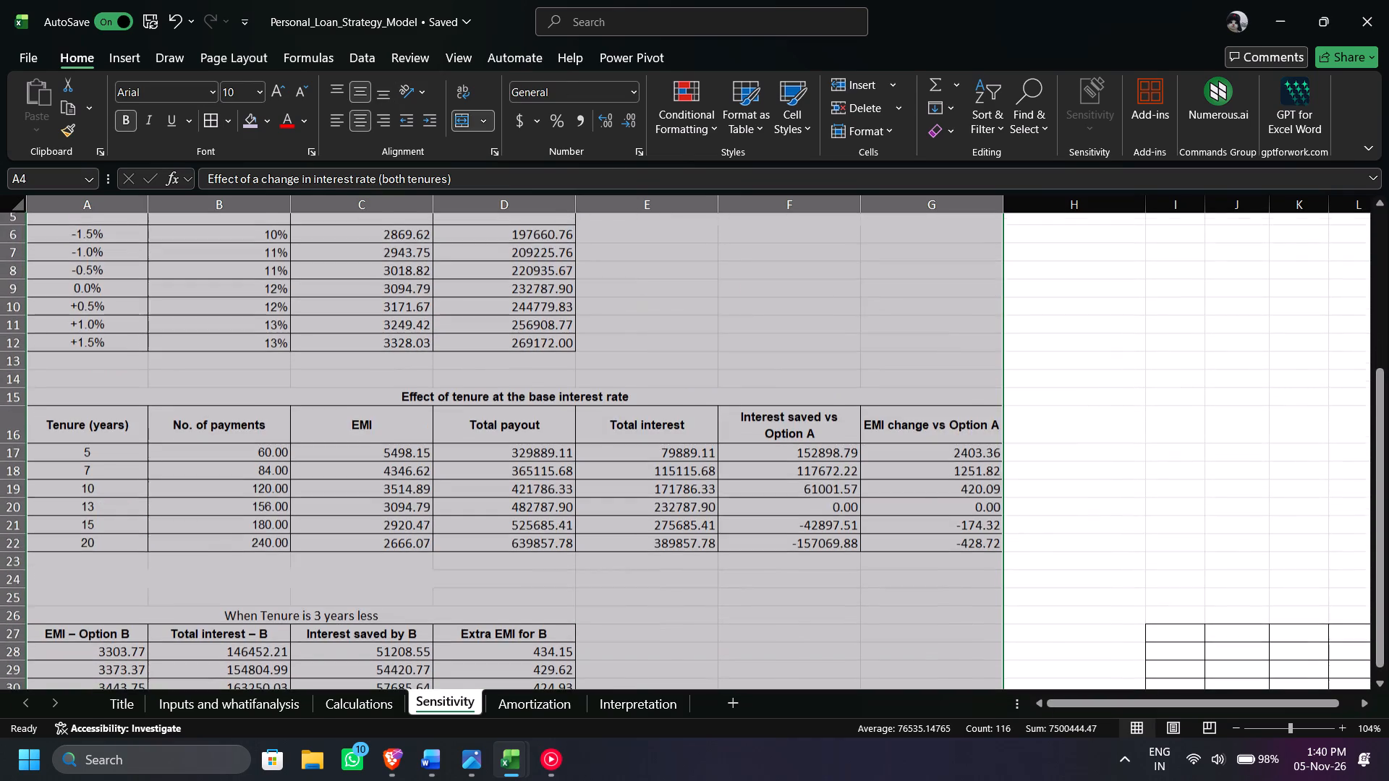
scroll(795, 622, up, 2)
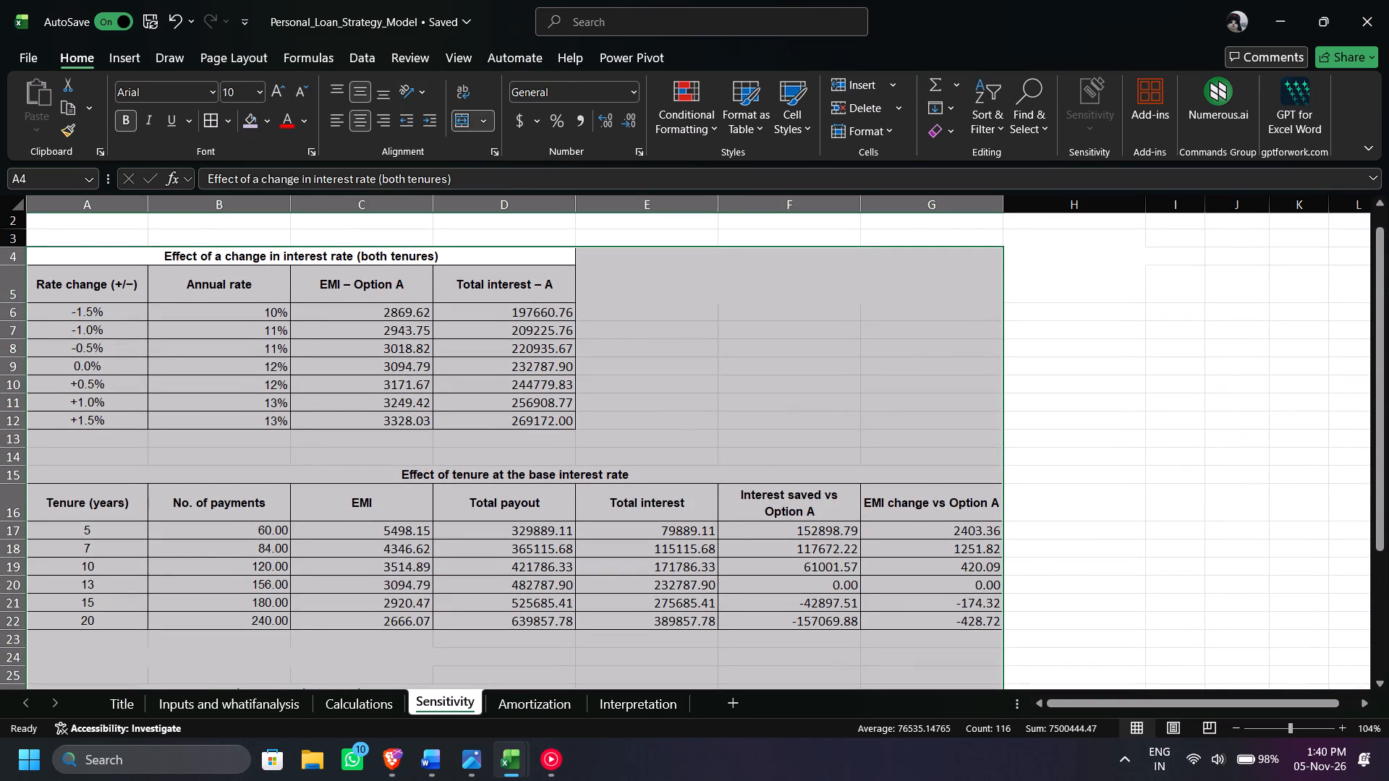
scroll(795, 622, up, 1)
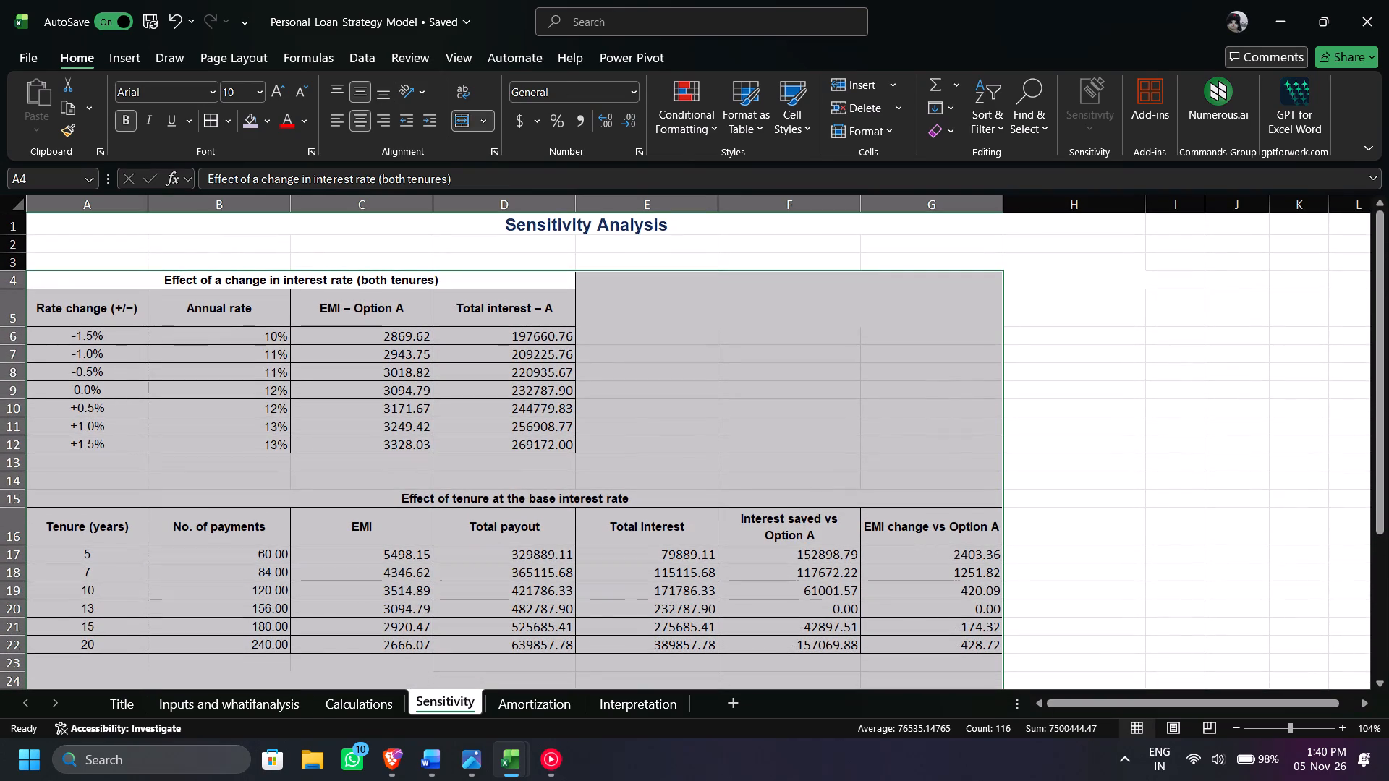
click(264, 353)
click(264, 344)
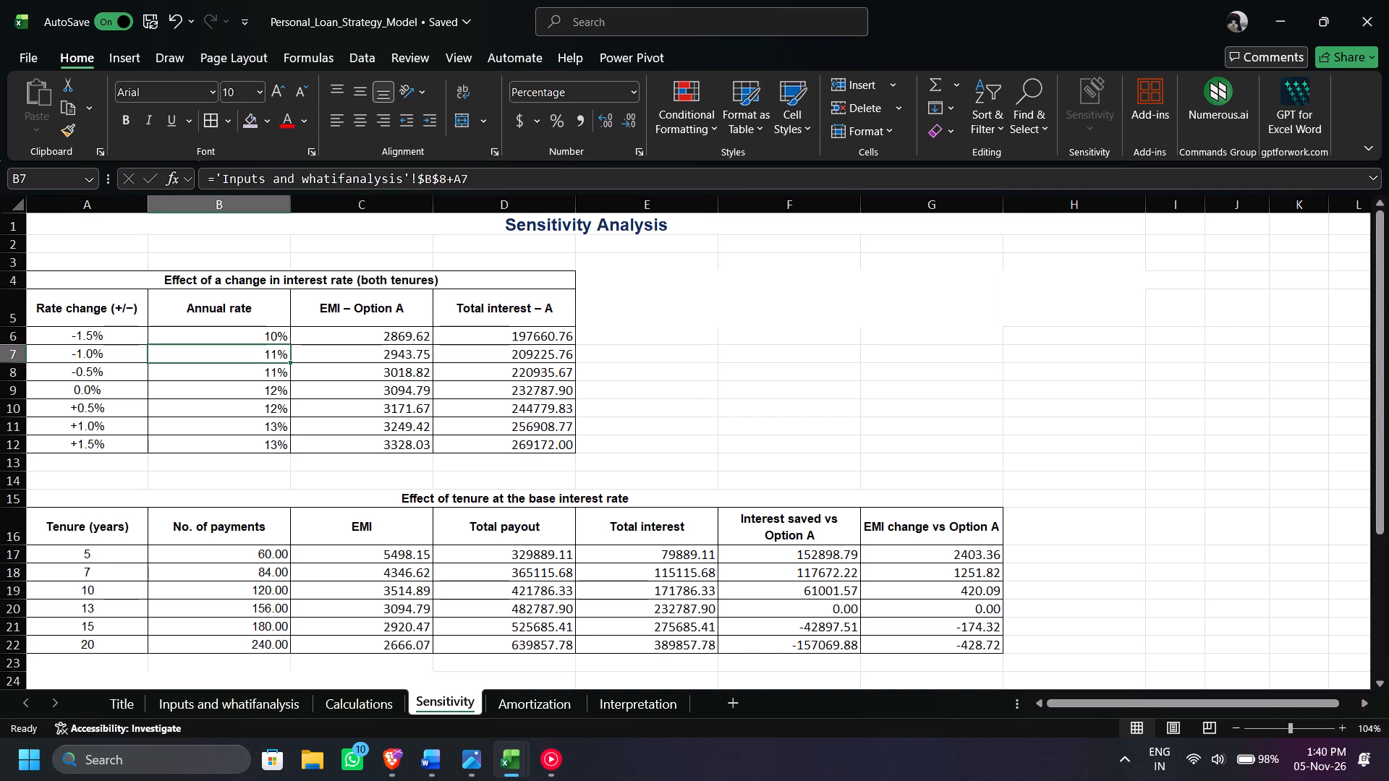
click(265, 334)
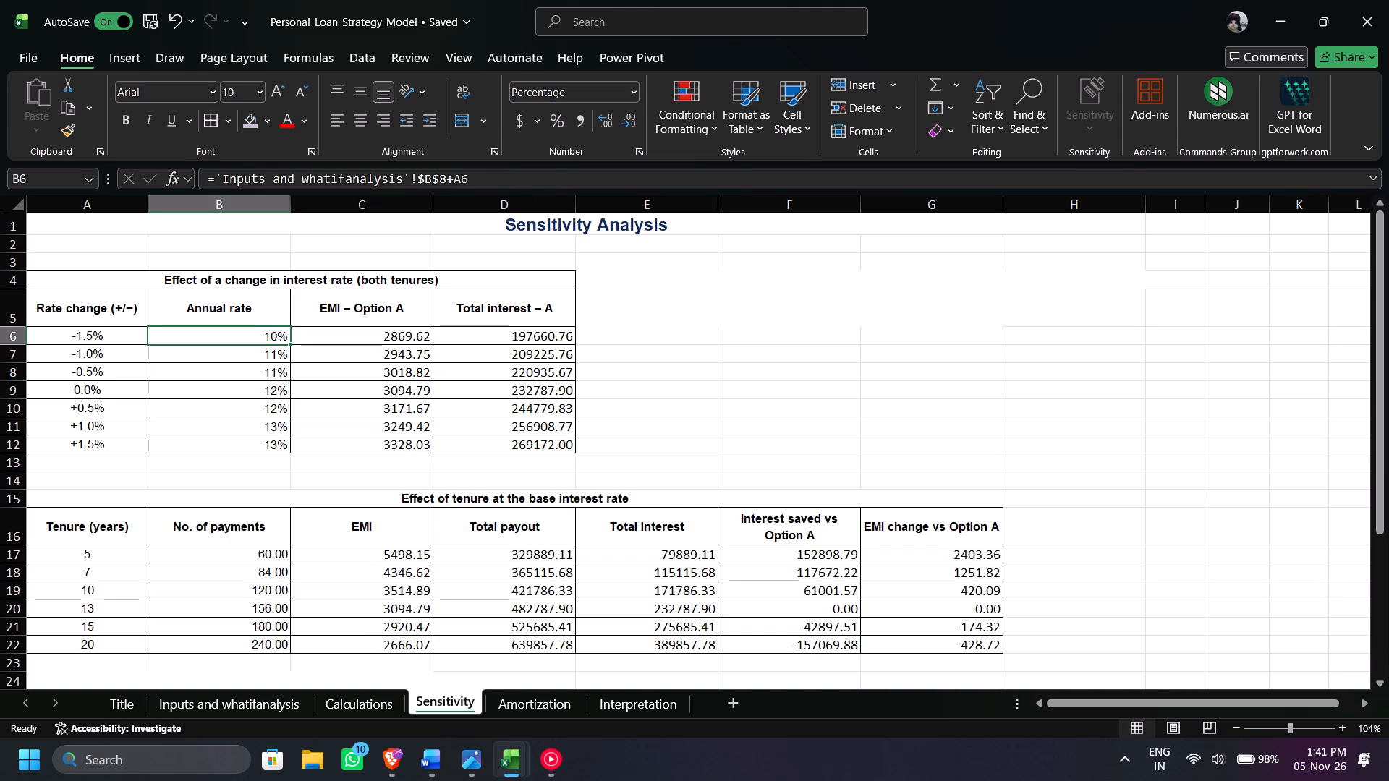
scroll(211, 340, left, 1)
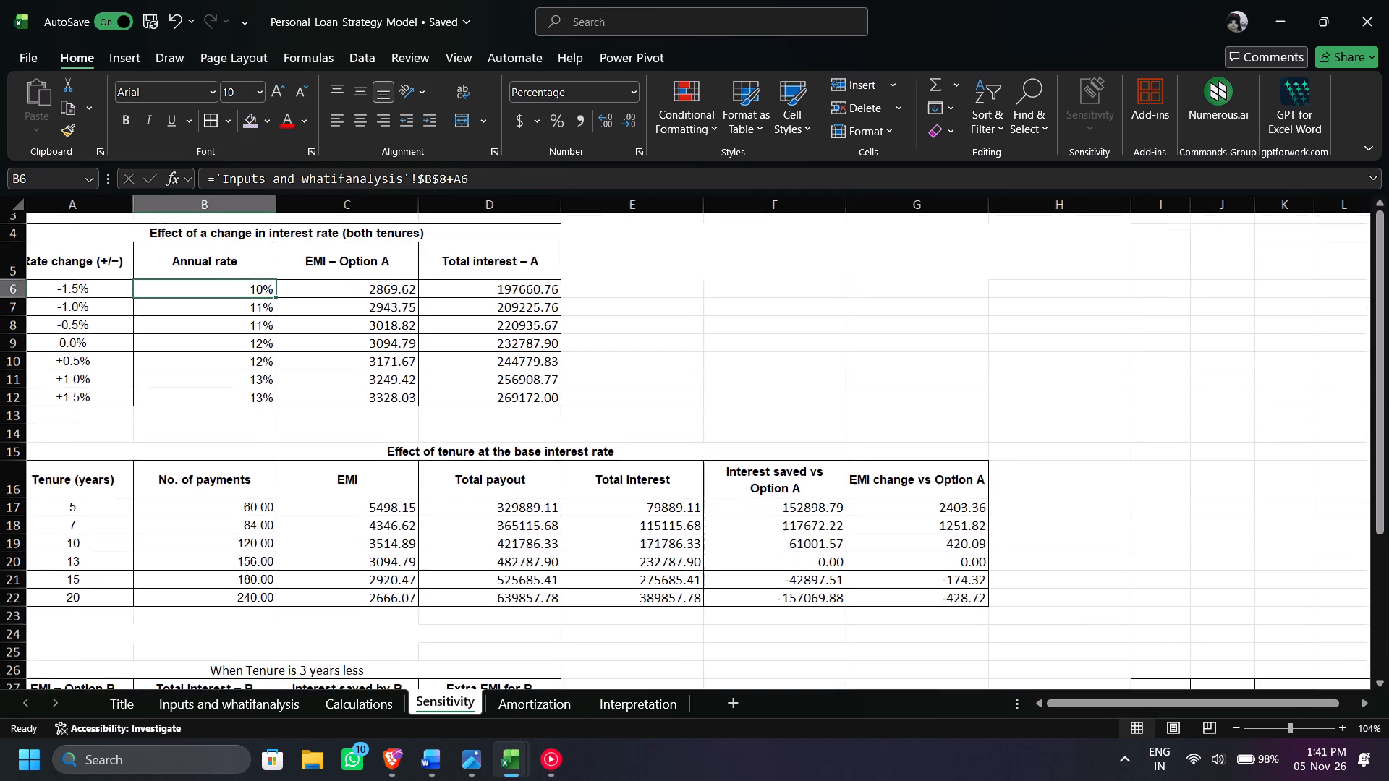
scroll(211, 340, left, 1)
scroll(211, 340, right, 1)
click(233, 338)
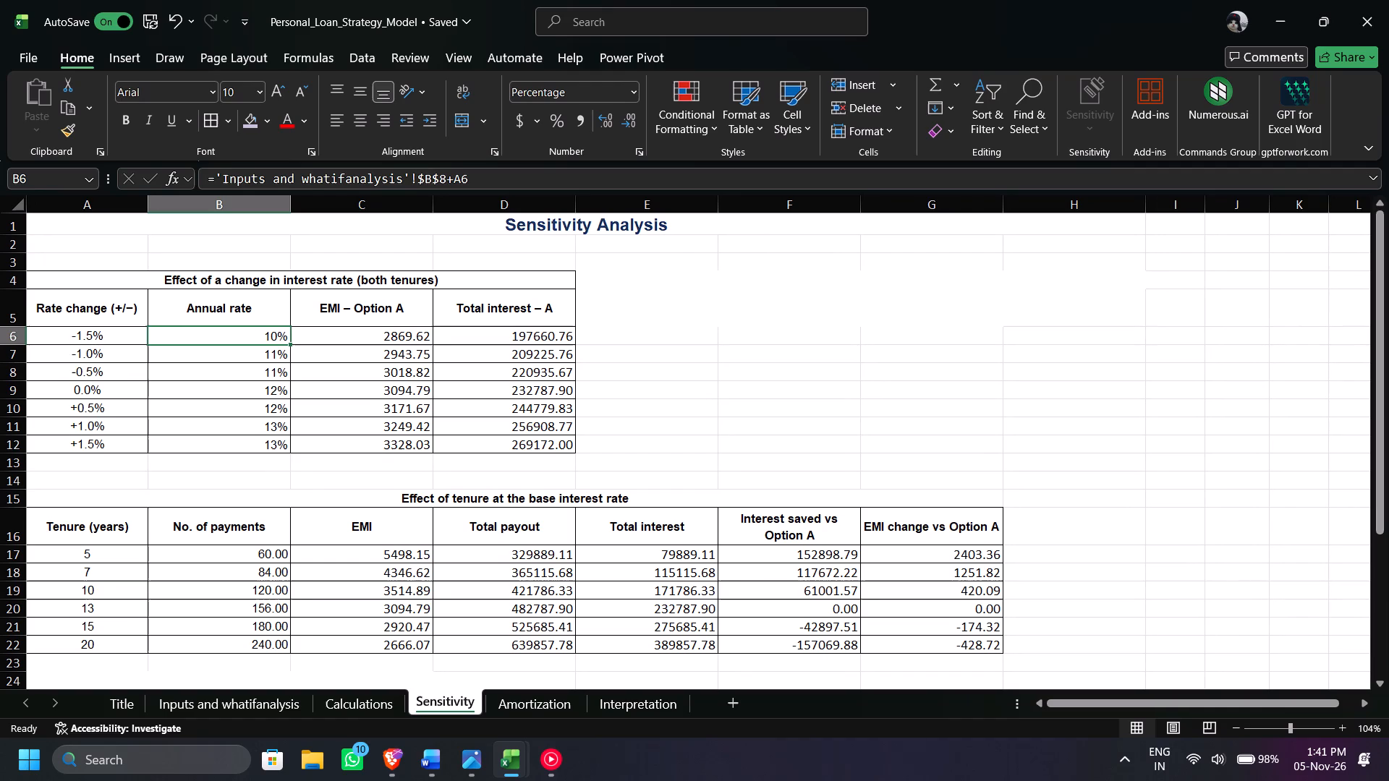
Merge and center cells A16:C16 below the inputs table on the "Inputs and whatifanalysis" sheet and make the merged cell bold.
click(527, 696)
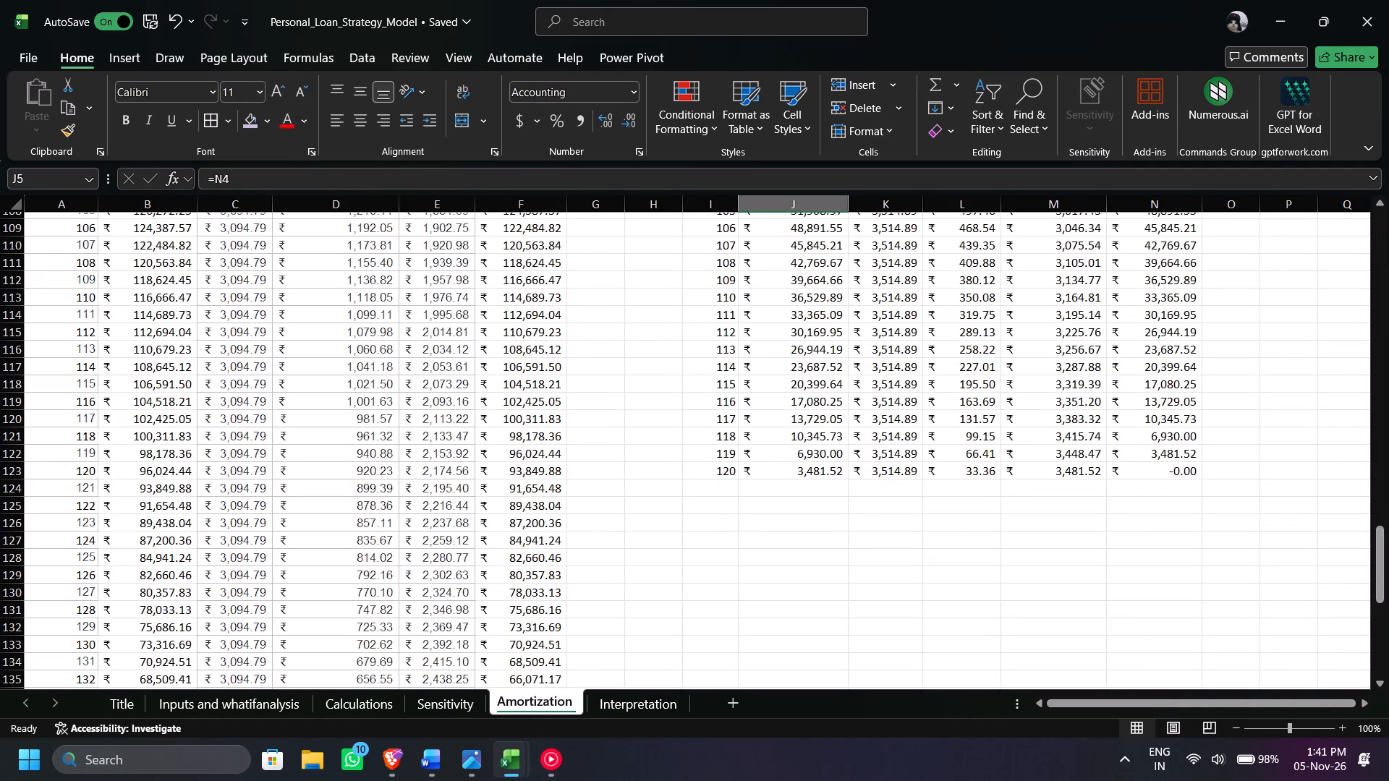
click(140, 697)
click(202, 703)
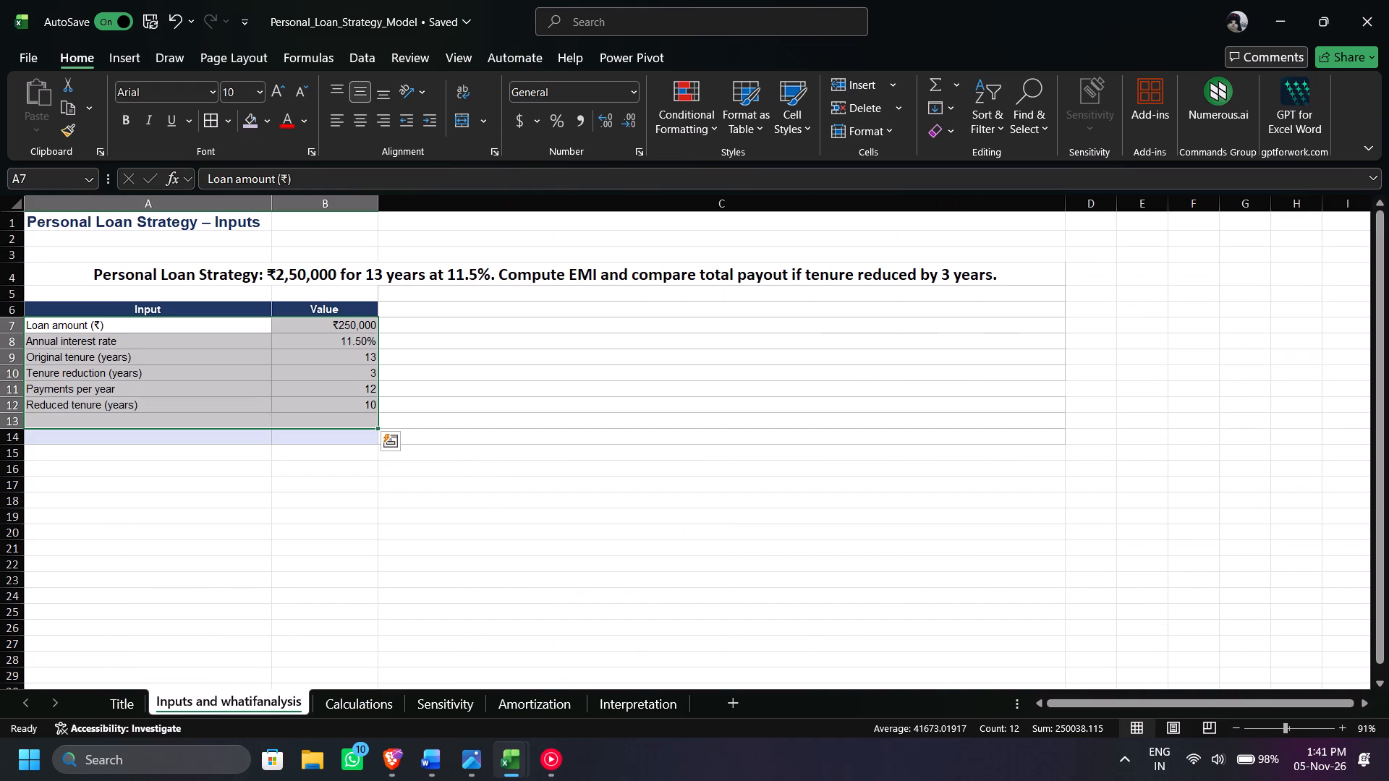
drag(61, 458, 77, 465)
click(77, 465)
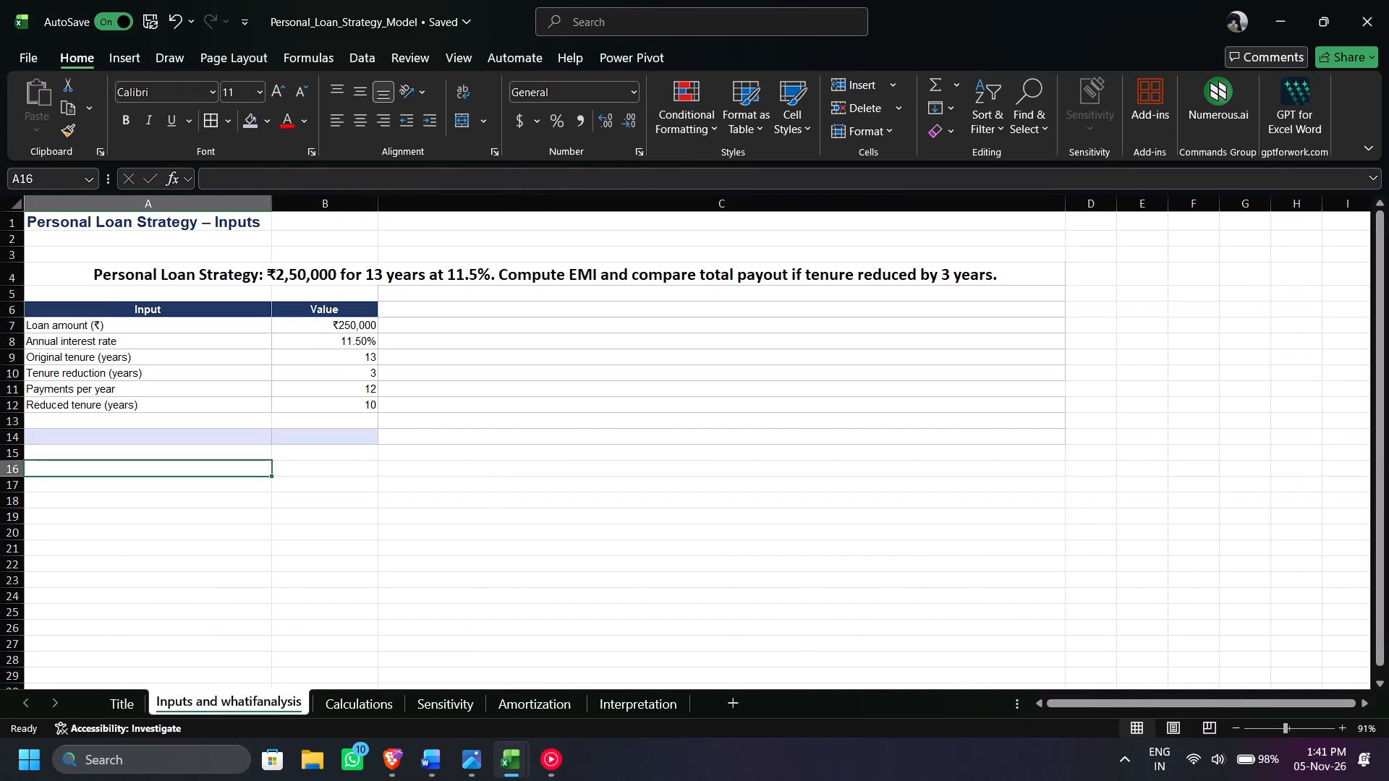
drag(177, 464, 668, 471)
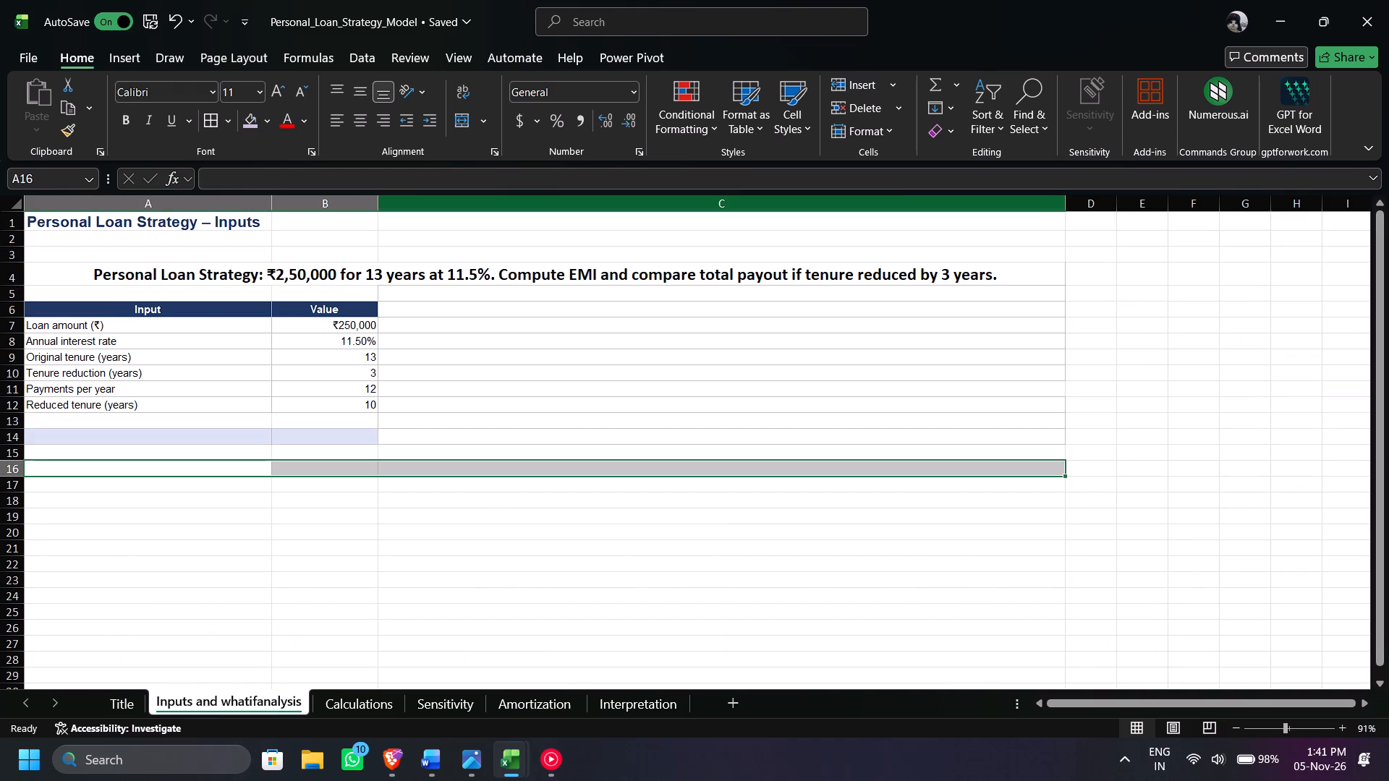
click(462, 116)
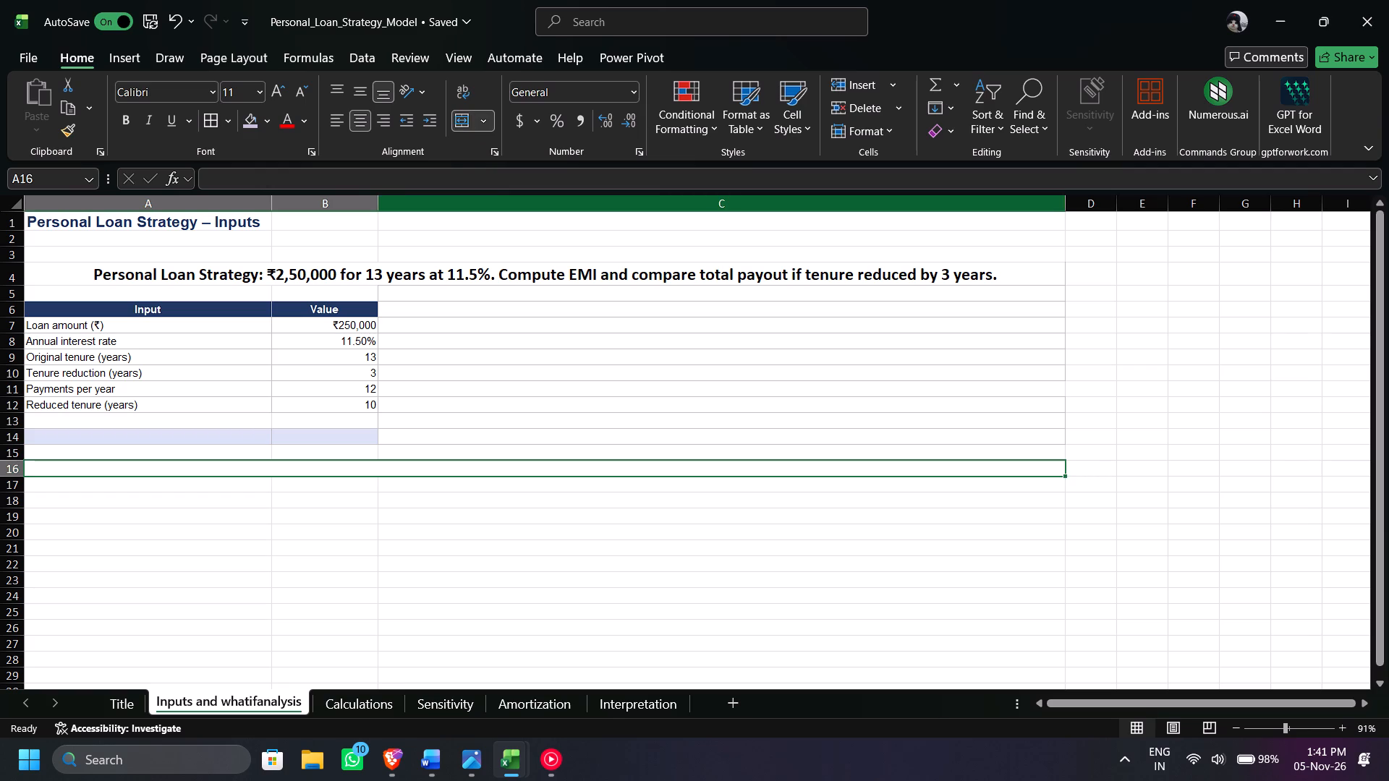
key(ctrl+b)
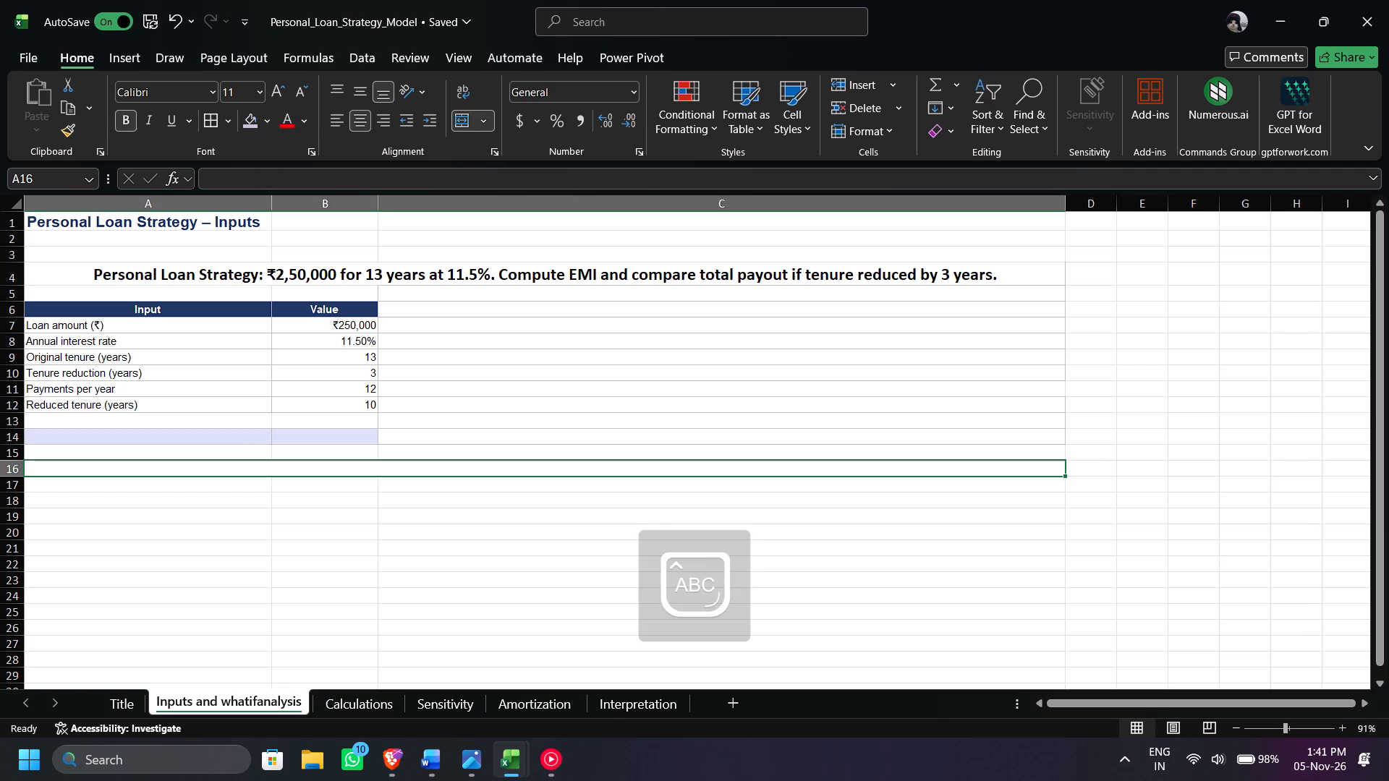
Enter the heading "Case" in the merged cell A16 below the inputs table.
key(m)
key(BackSpace)
key(c)
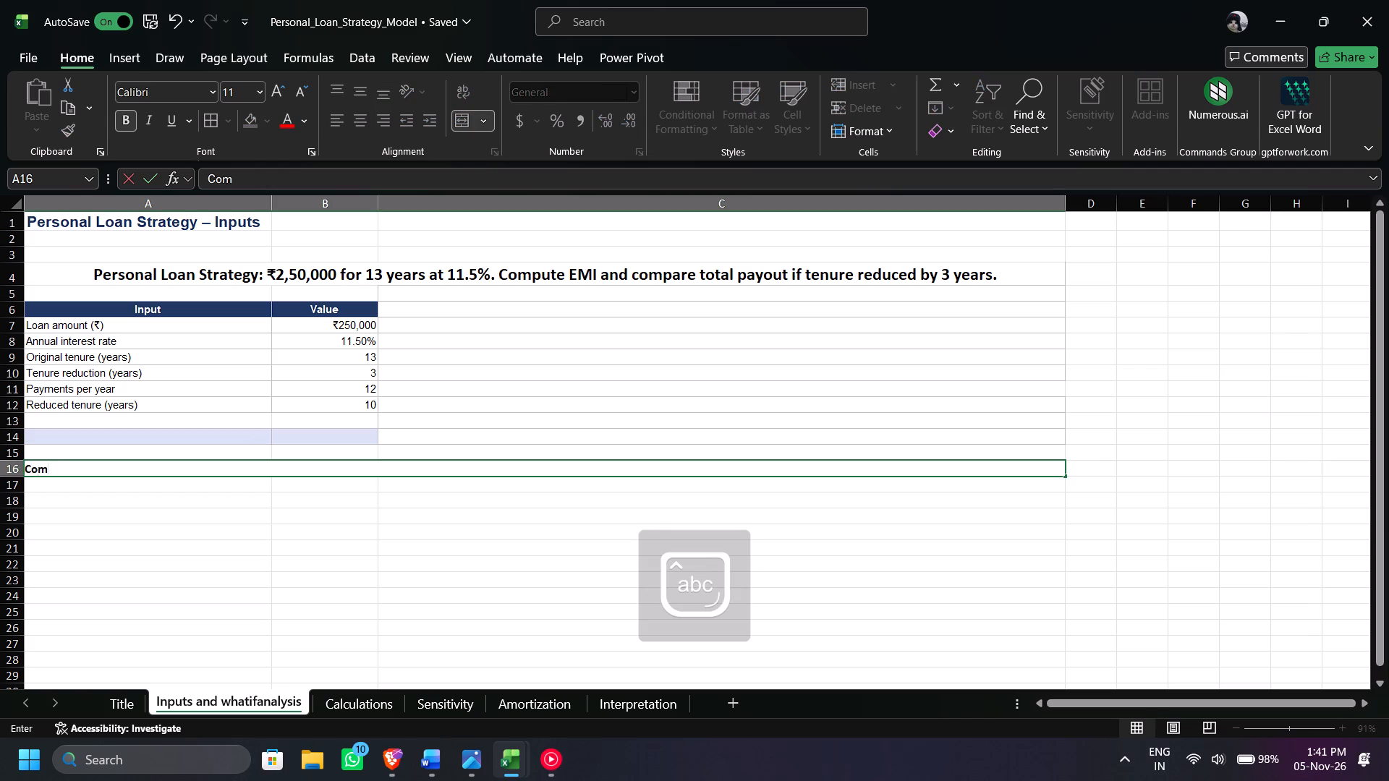
key(BackSpace)
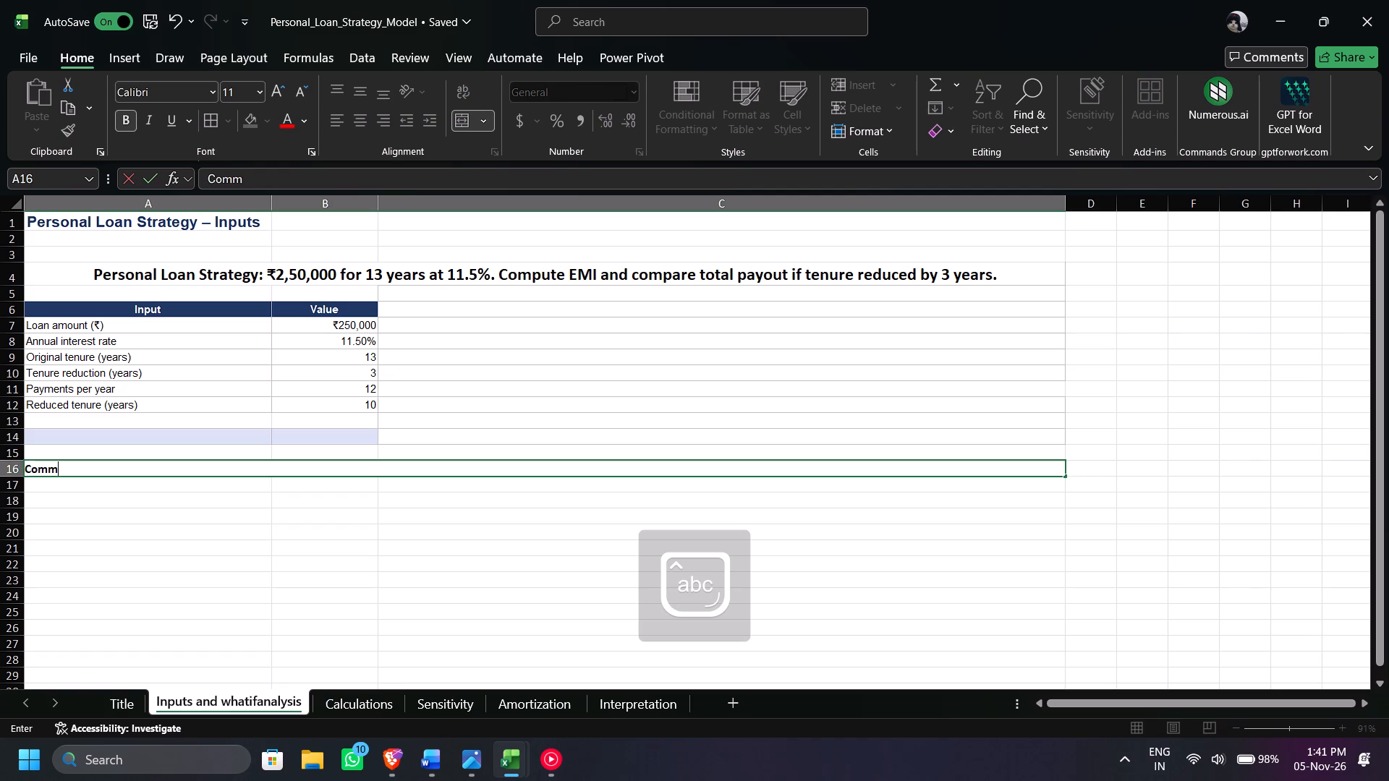
key(BackSpace)
key(BackSpace)
key(BackSpace)
key(BackSpace)
key(m)
key(BackSpace)
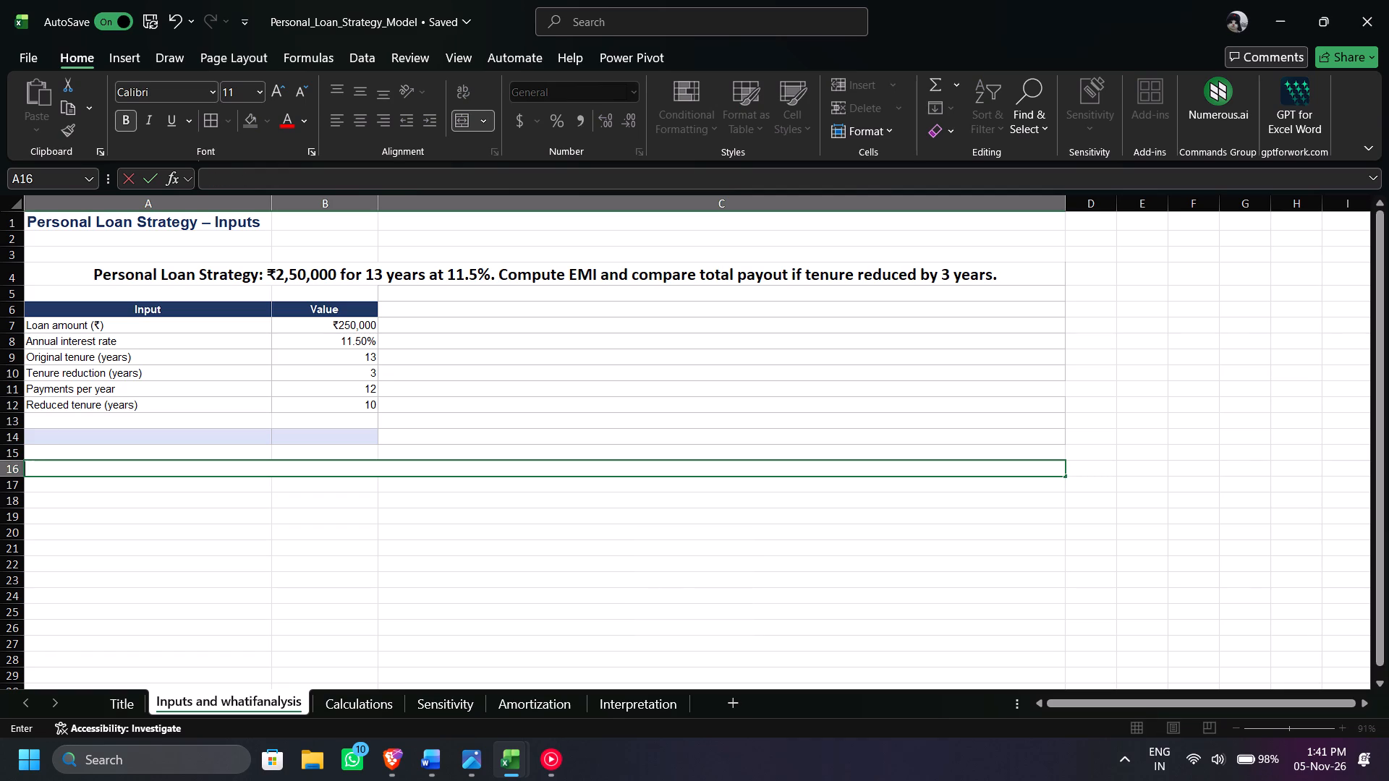
key(BackSpace)
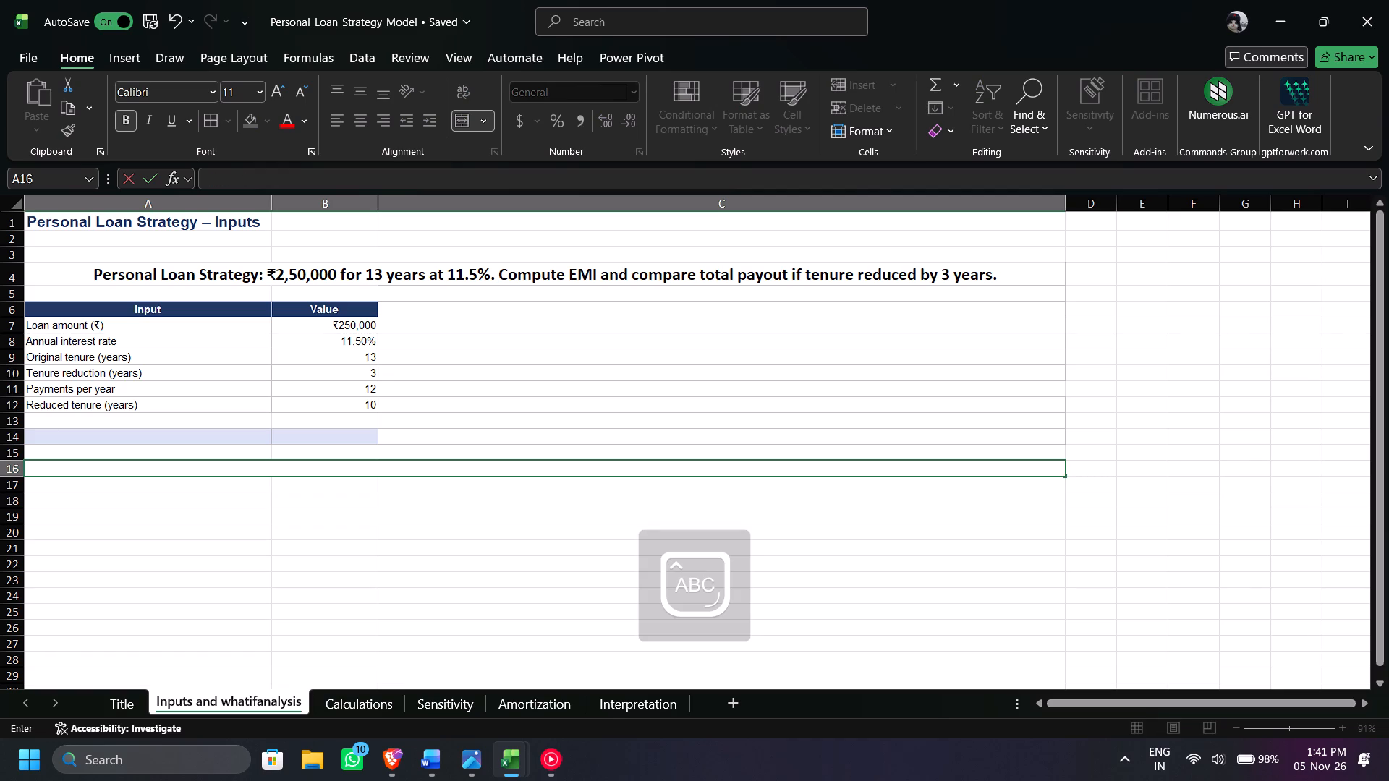
key(BackSpace)
text(ommisi)
key(BackSpace)
key(BackSpace)
key(BackSpace)
key(BackSpace)
key(BackSpace)
key(BackSpace)
key(Return)
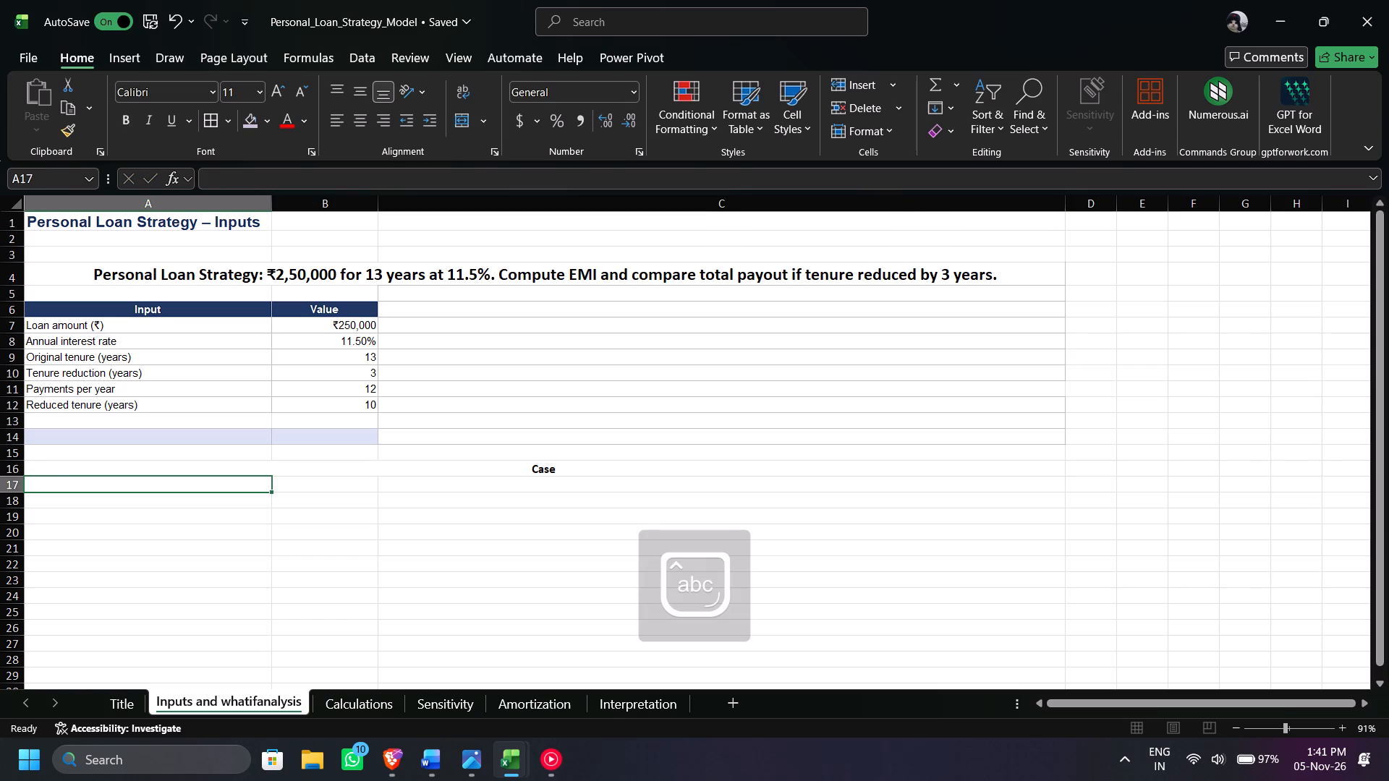
Merge and center the block A17:C28 beneath the "Case" heading.
drag(205, 488, 793, 657)
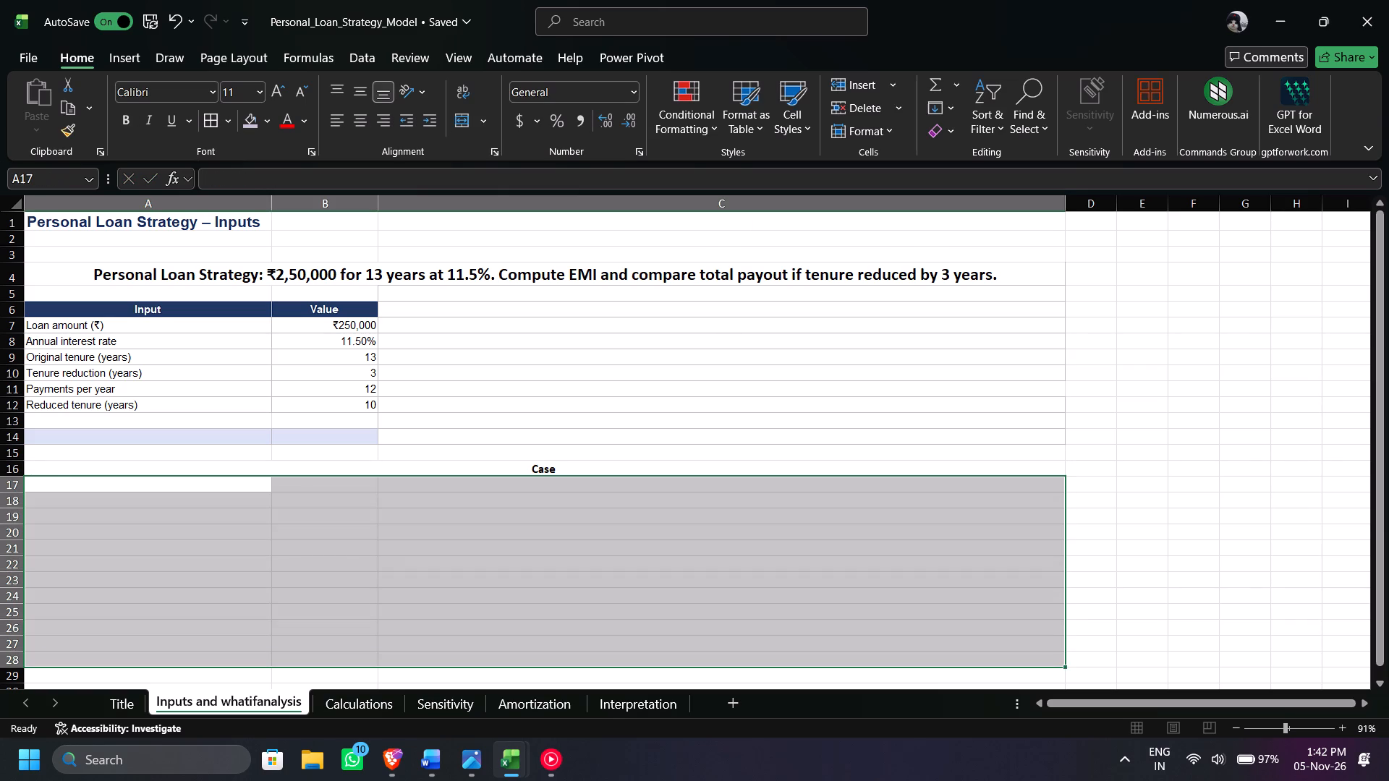
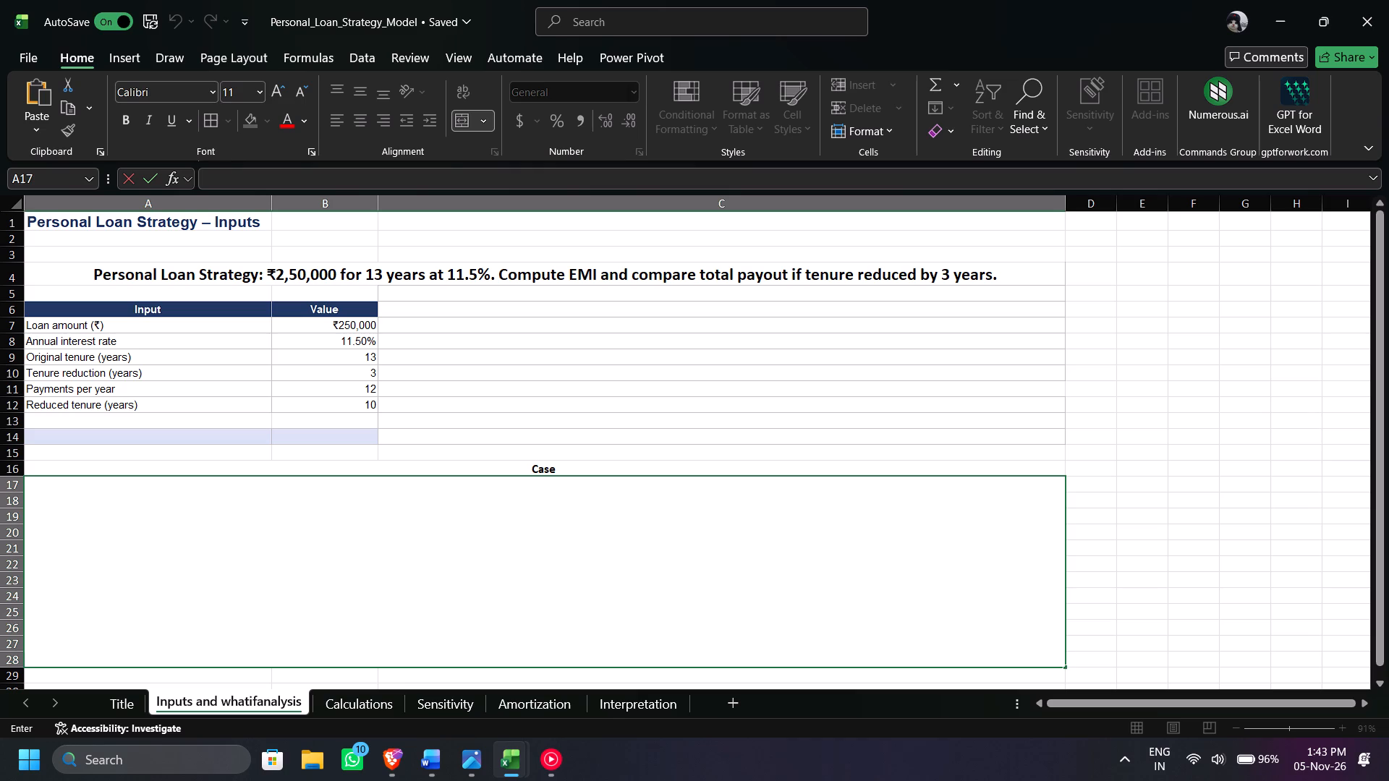
key(ctrl+v)
scroll(371, 547, down, 1)
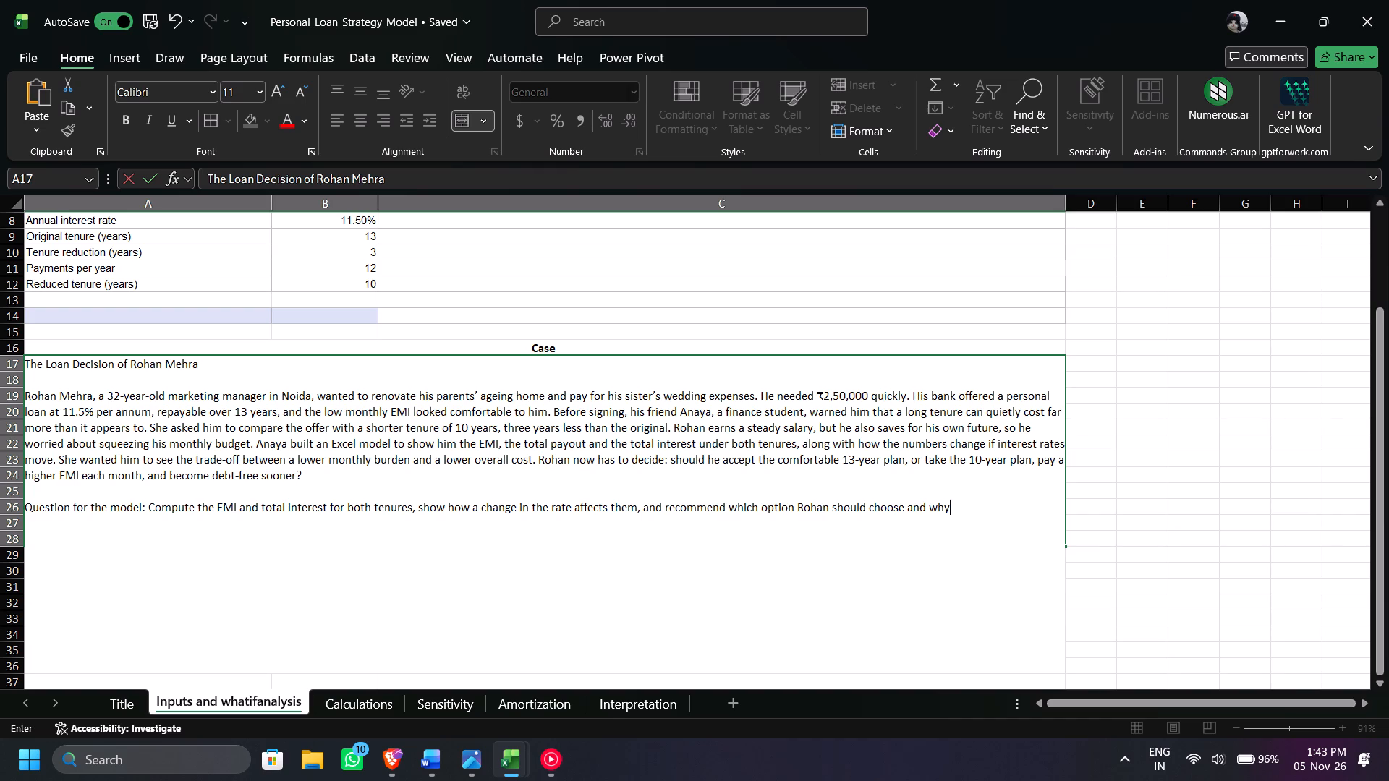
click(1126, 552)
Align the case story in merged cell A17 to the left and to the top of the cell.
click(660, 479)
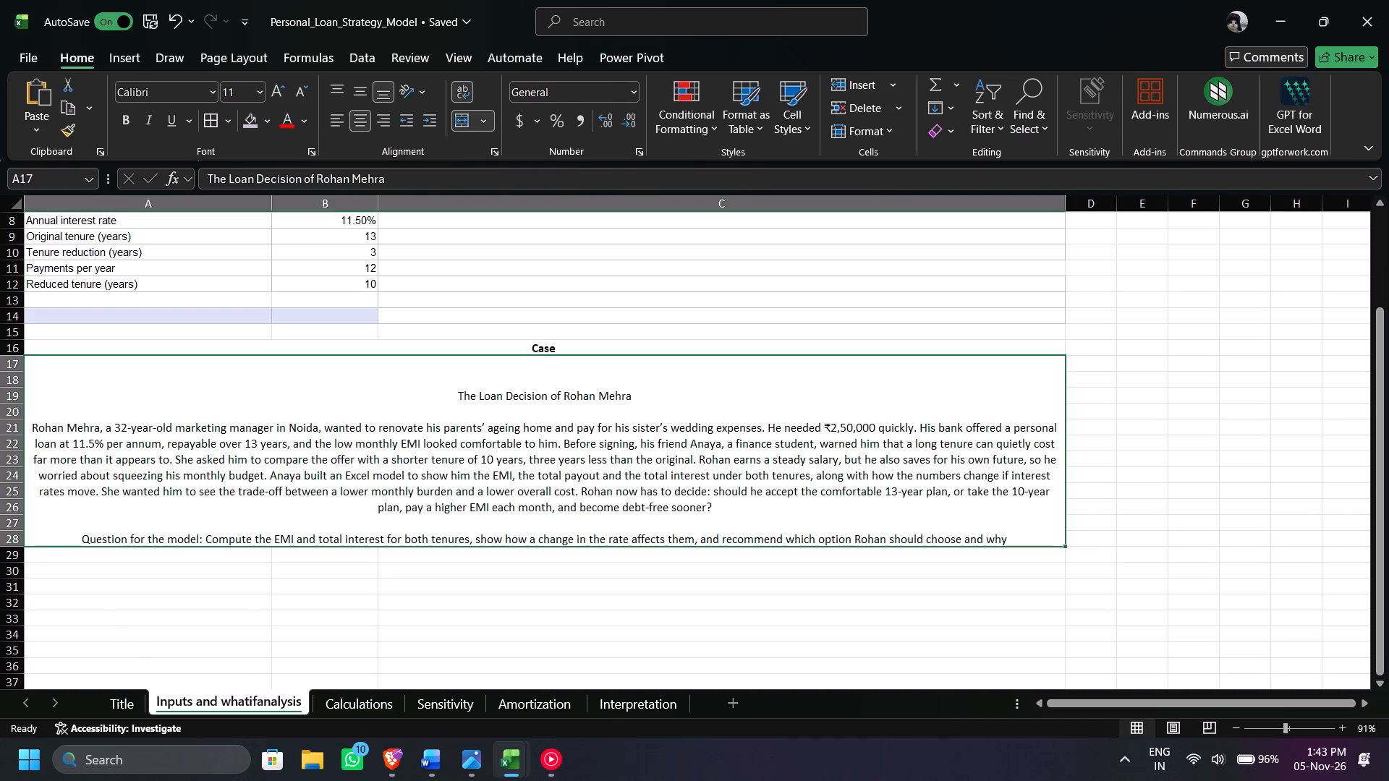
click(336, 119)
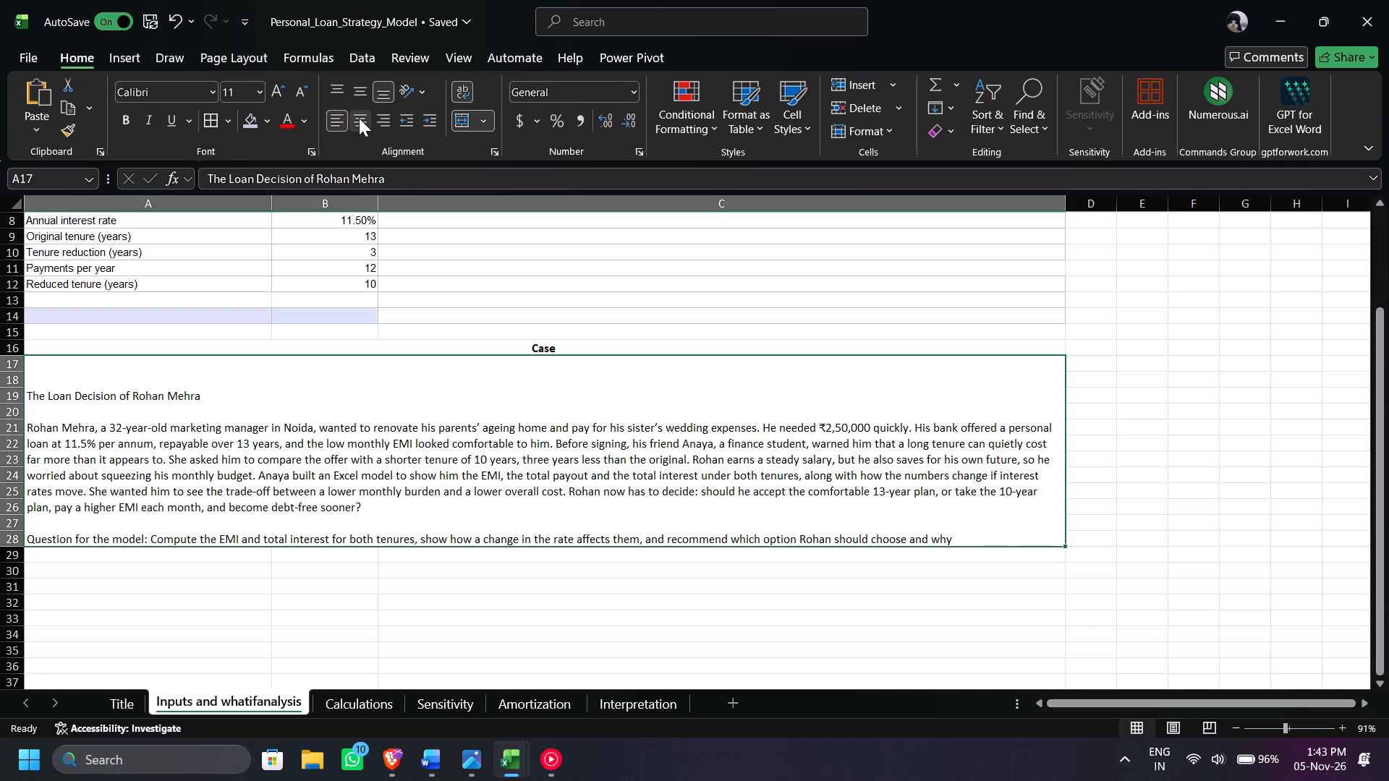
click(330, 82)
Enlarge the "Case" heading in A16 to font size 18.
click(397, 344)
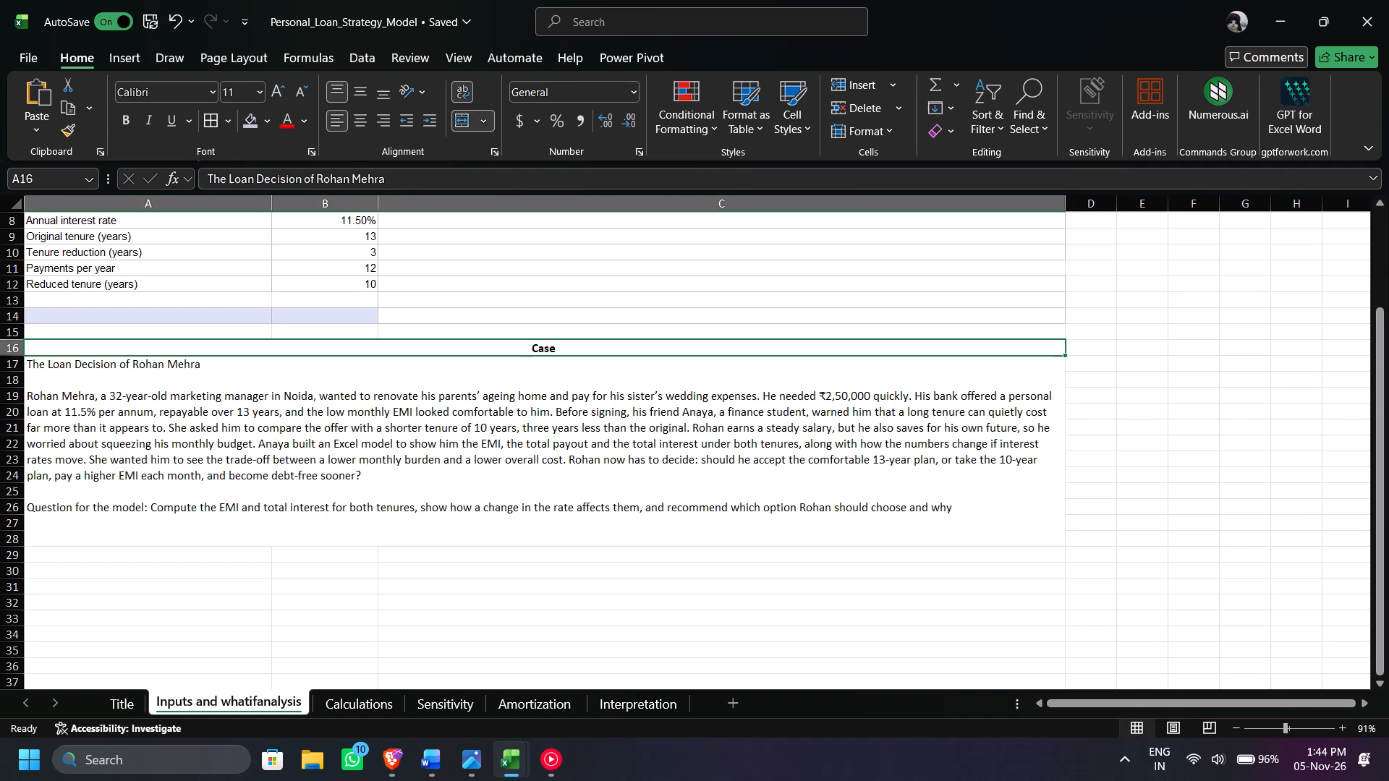
double_click(270, 98)
double_click(270, 98)
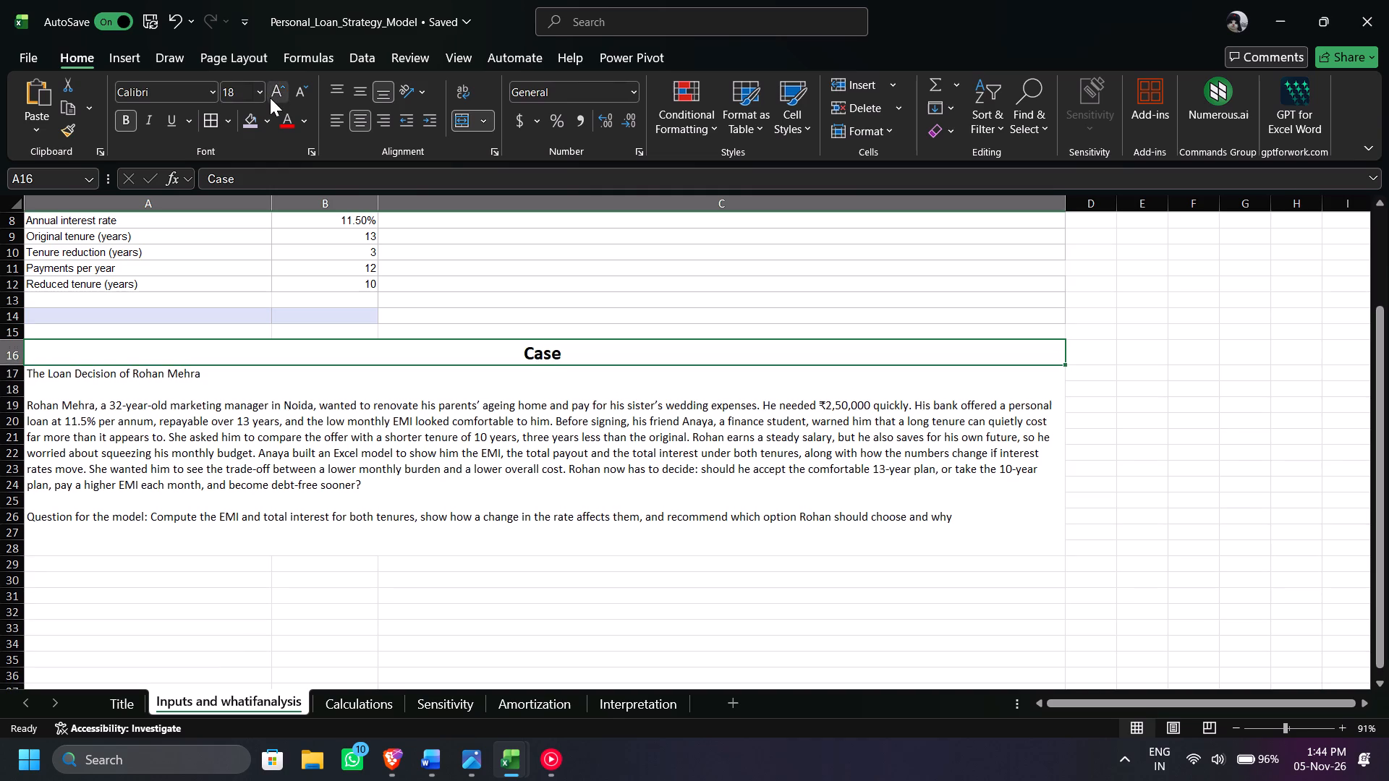
Extend the heading in A16 to read "Case Analysis".
double_click(602, 354)
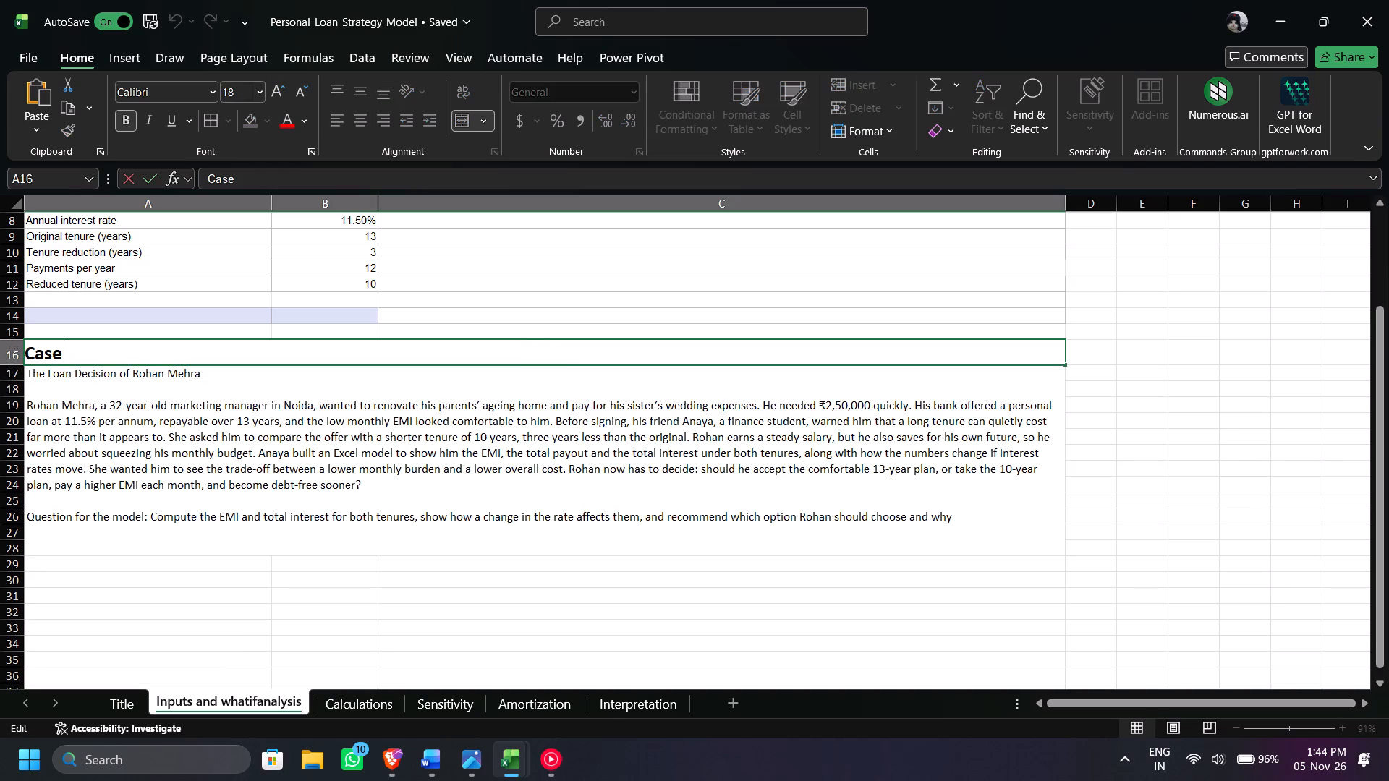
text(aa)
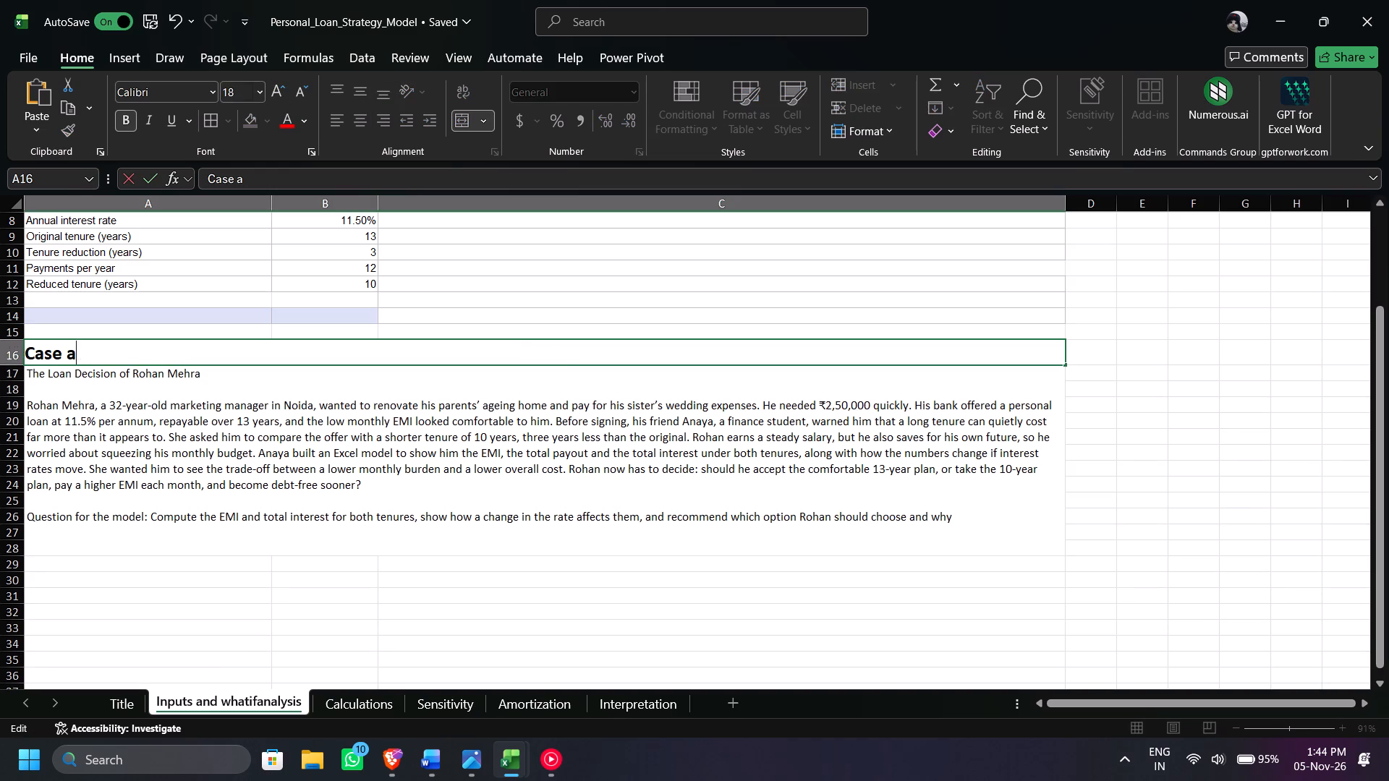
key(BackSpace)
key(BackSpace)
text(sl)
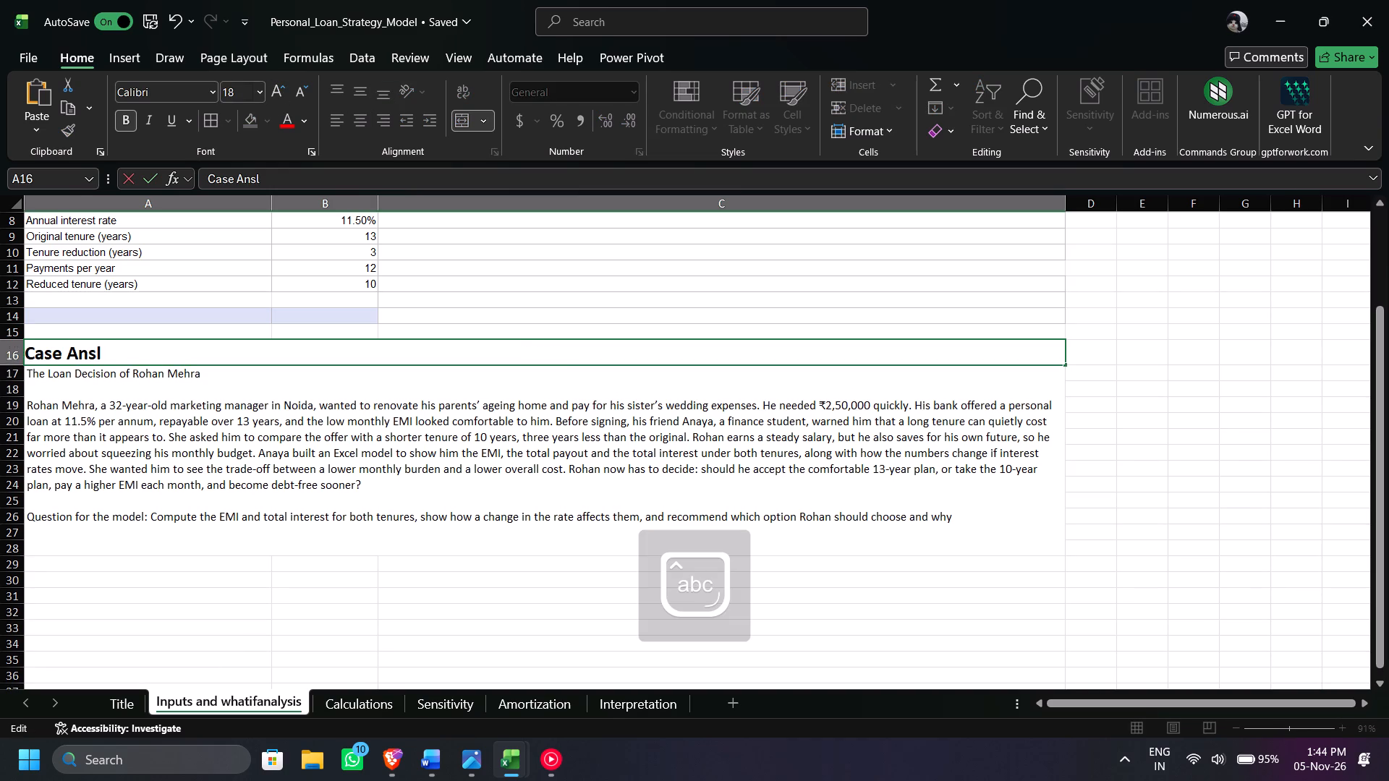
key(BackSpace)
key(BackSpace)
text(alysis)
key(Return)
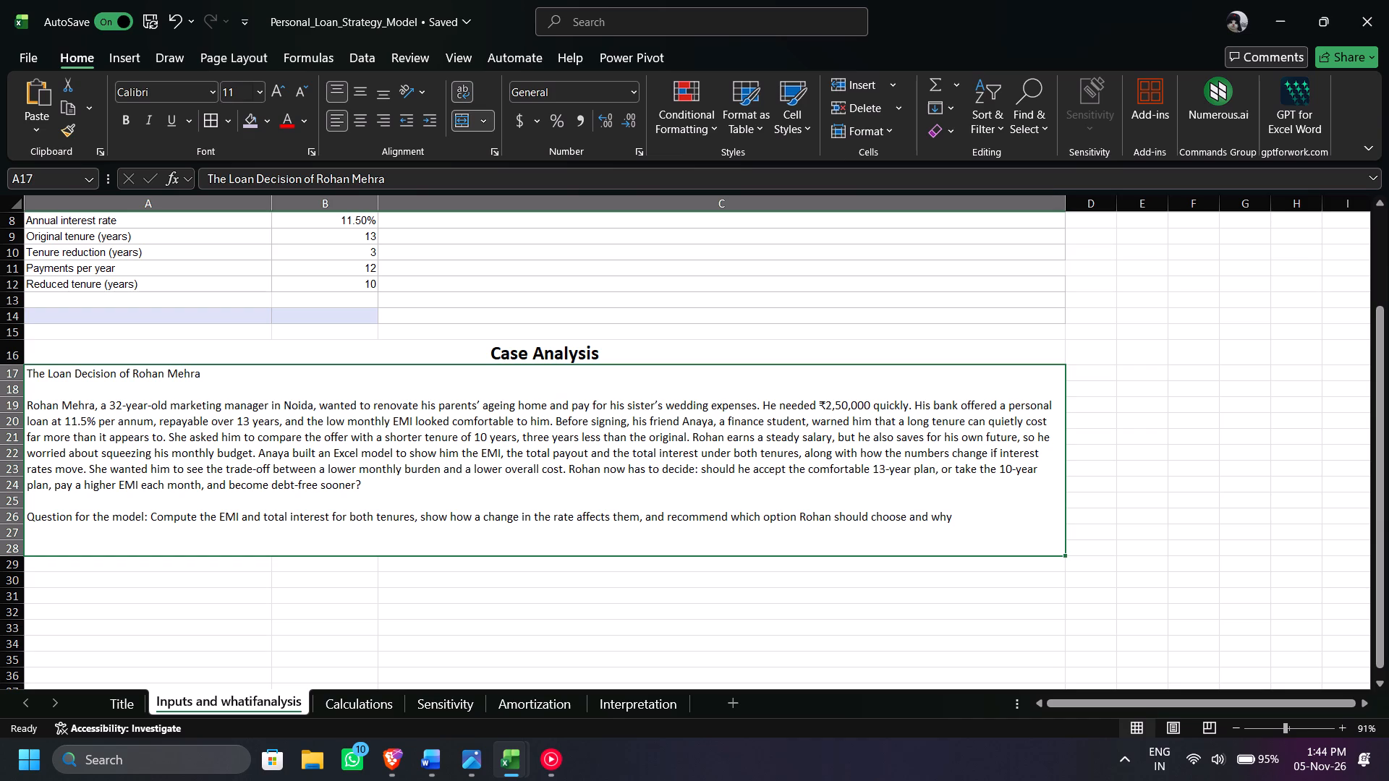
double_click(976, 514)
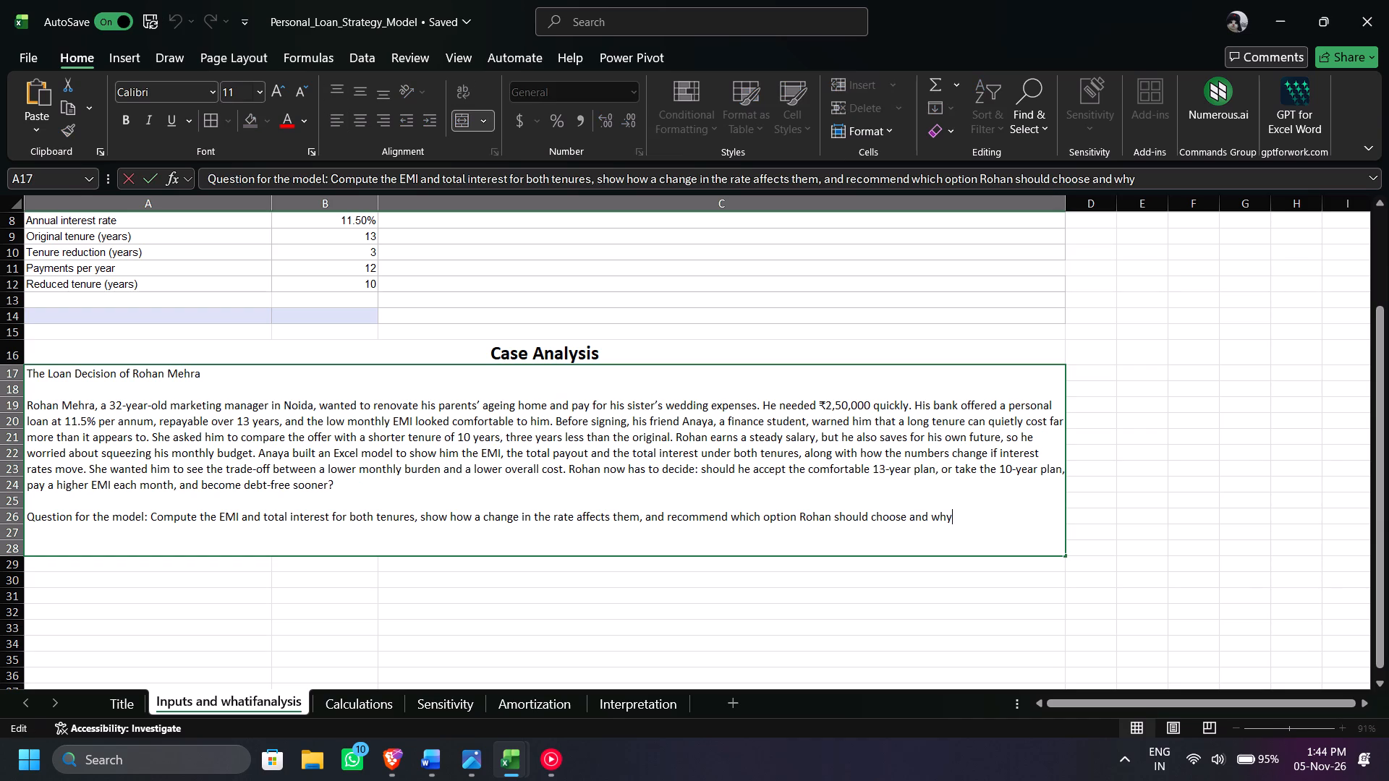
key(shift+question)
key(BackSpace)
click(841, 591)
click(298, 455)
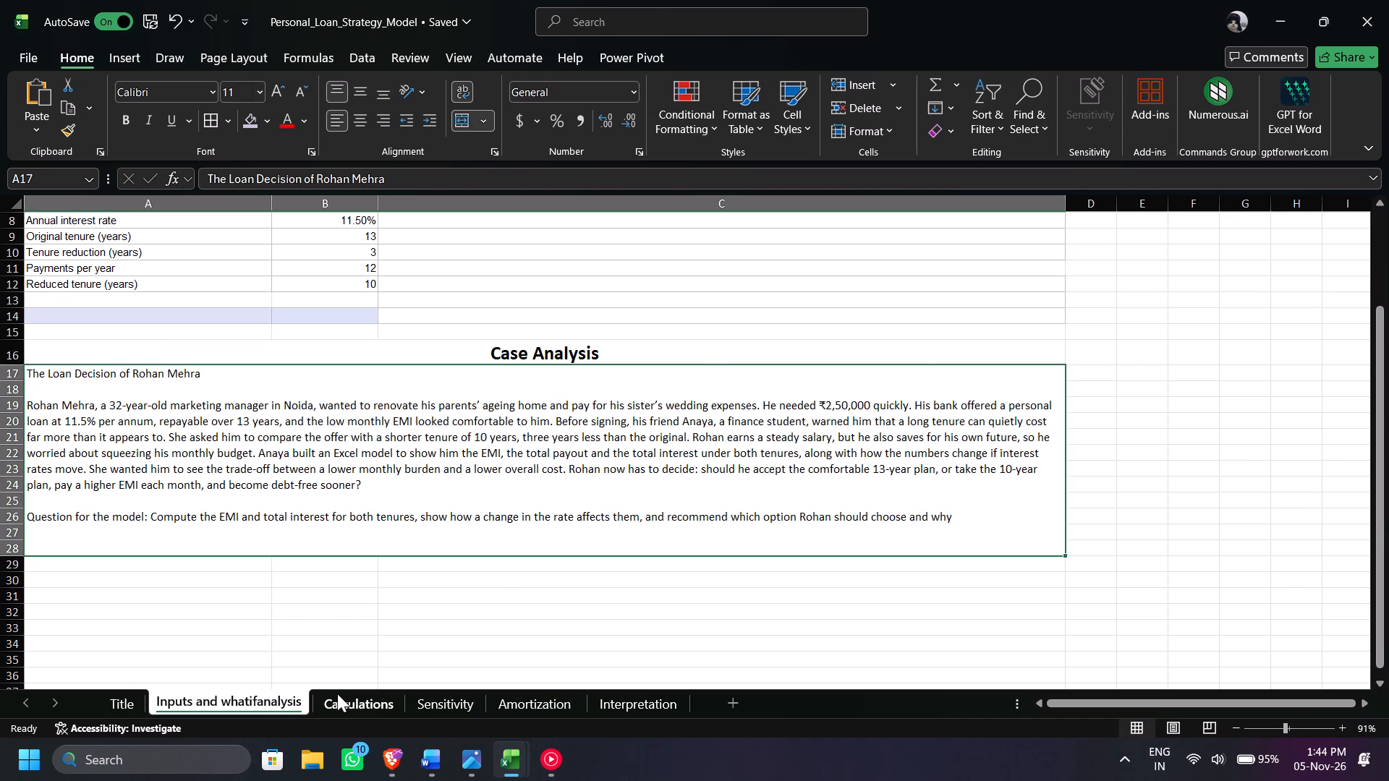
Review the Calculations and Sensitivity sheets, including the rate and EMI formulas, and recheck the Title and "Inputs and whatifanalysis" sheets.
click(337, 693)
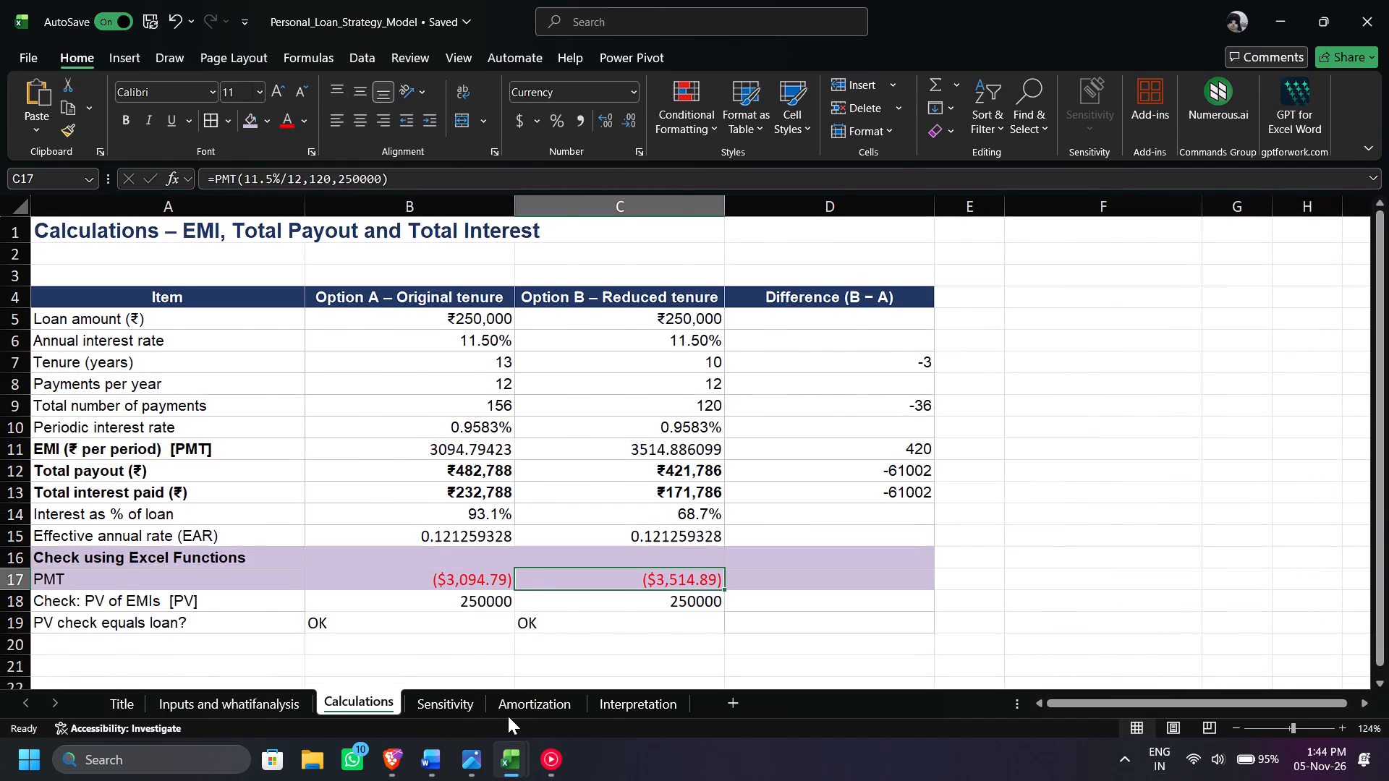
click(508, 716)
click(462, 695)
scroll(462, 669, up, 1)
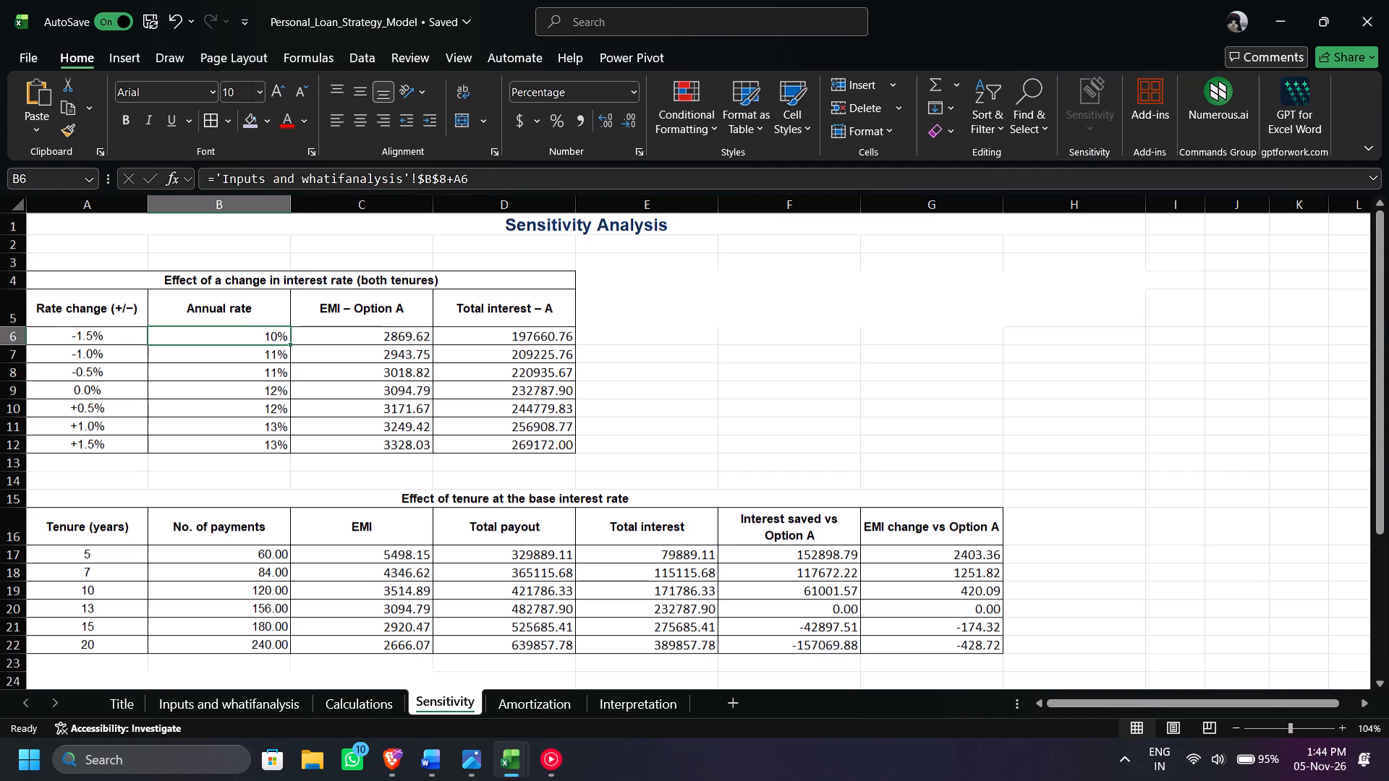
click(365, 563)
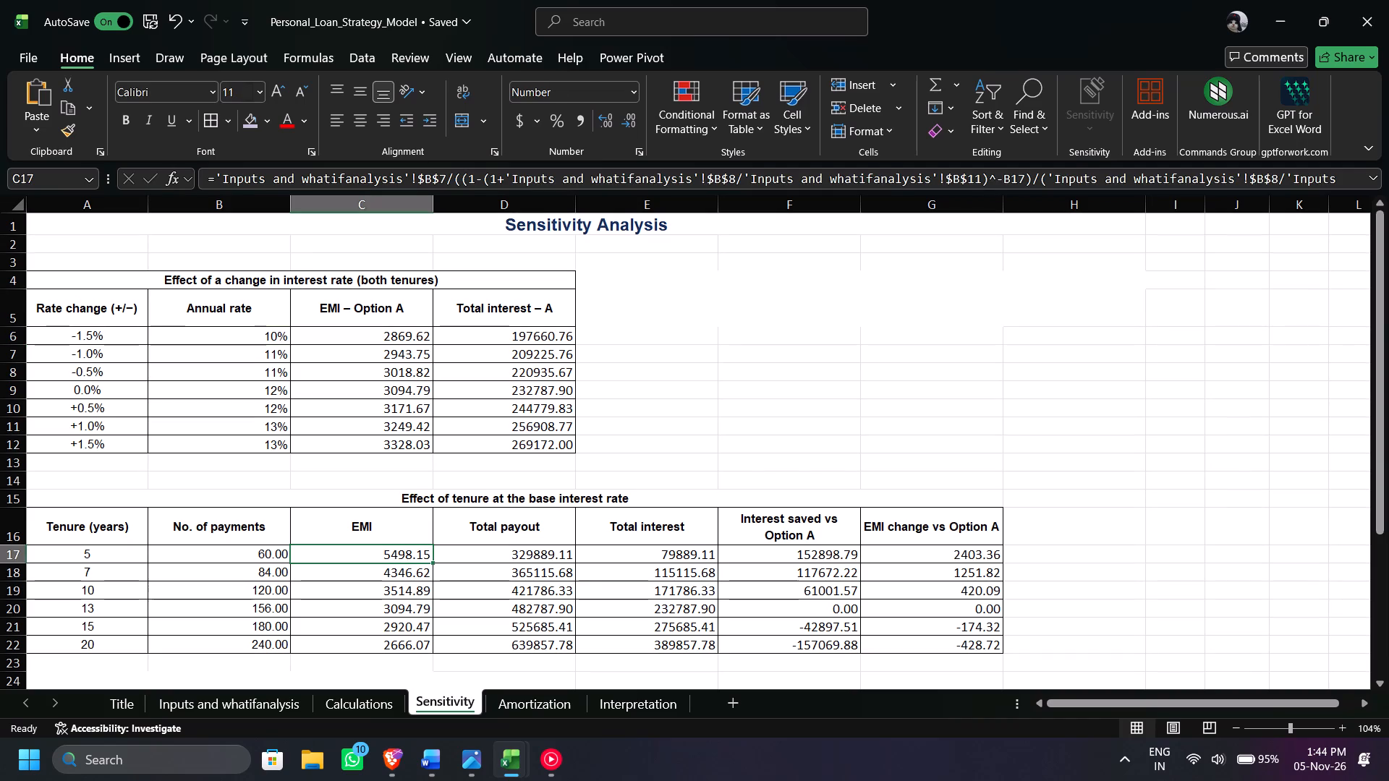
click(150, 328)
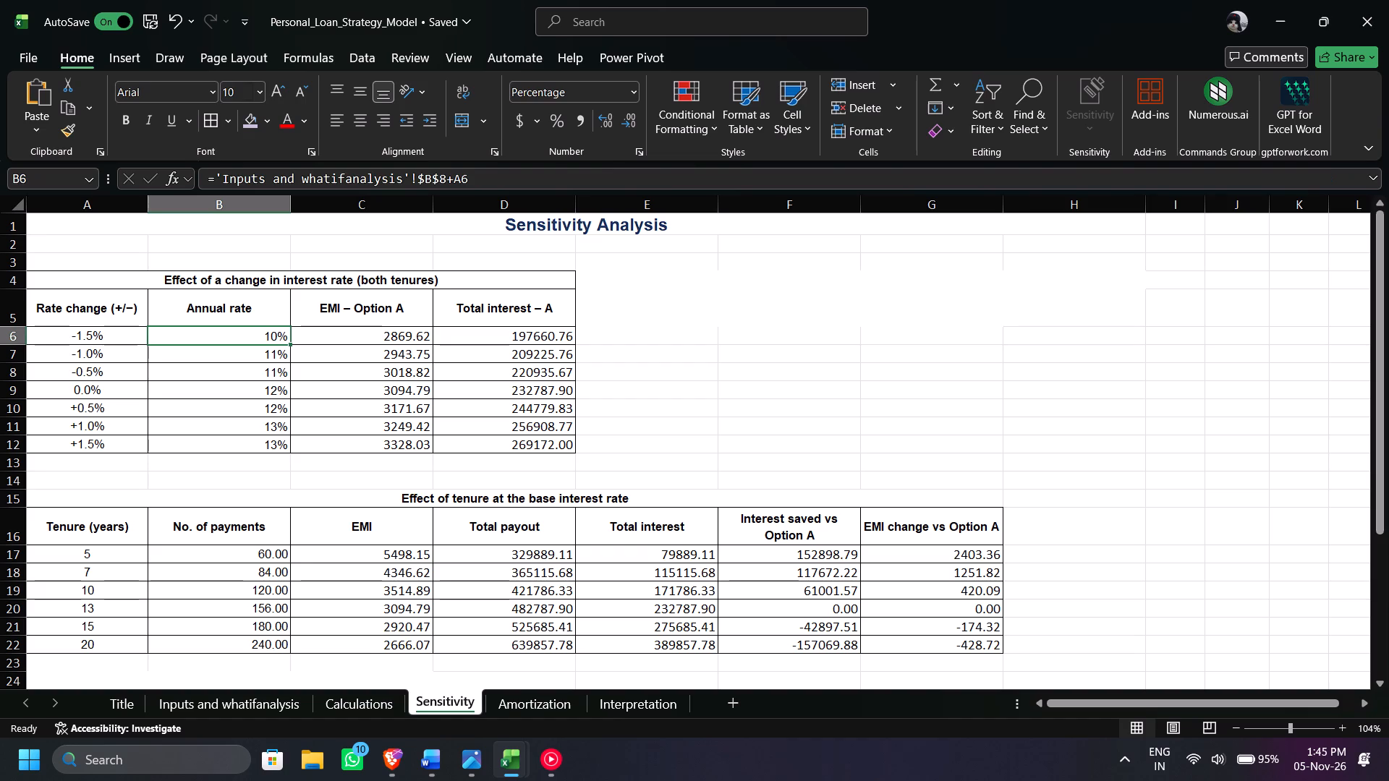
key(Down)
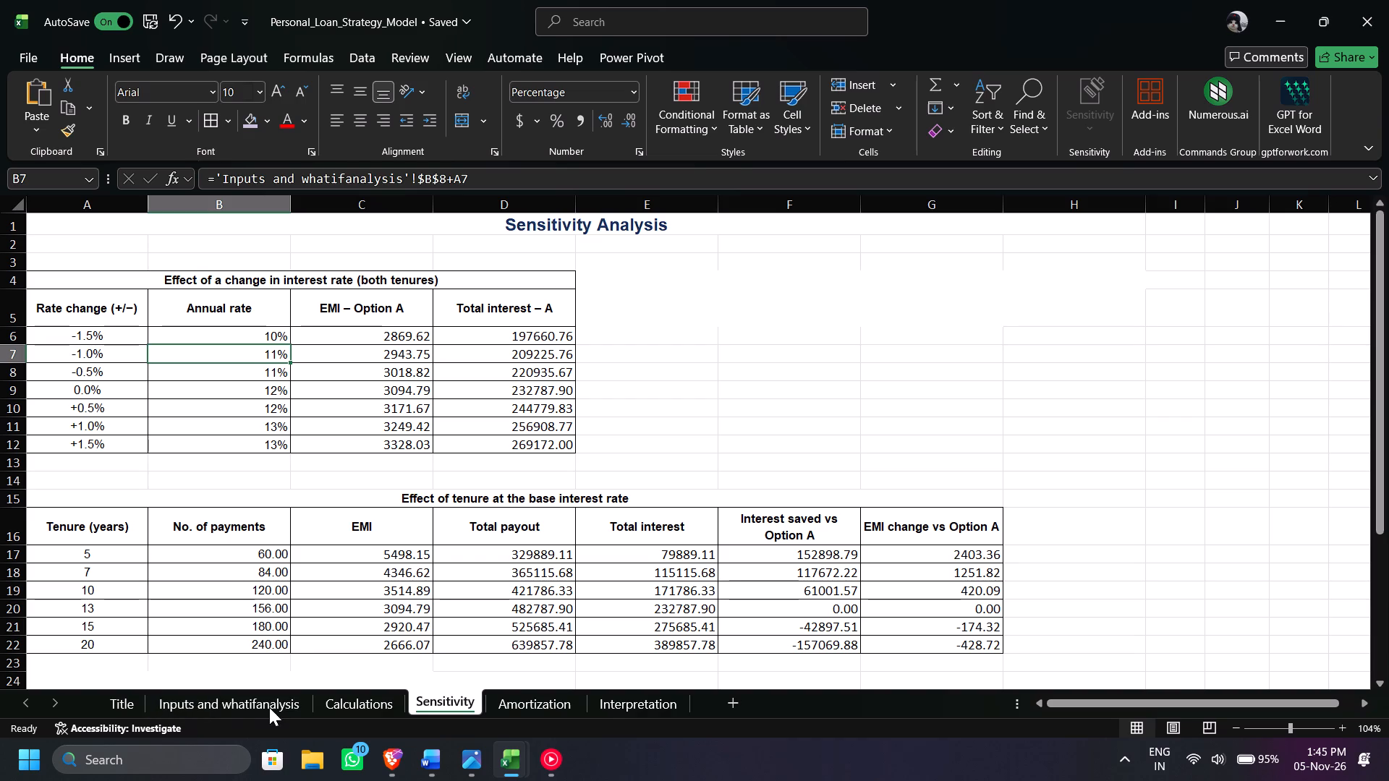
click(122, 711)
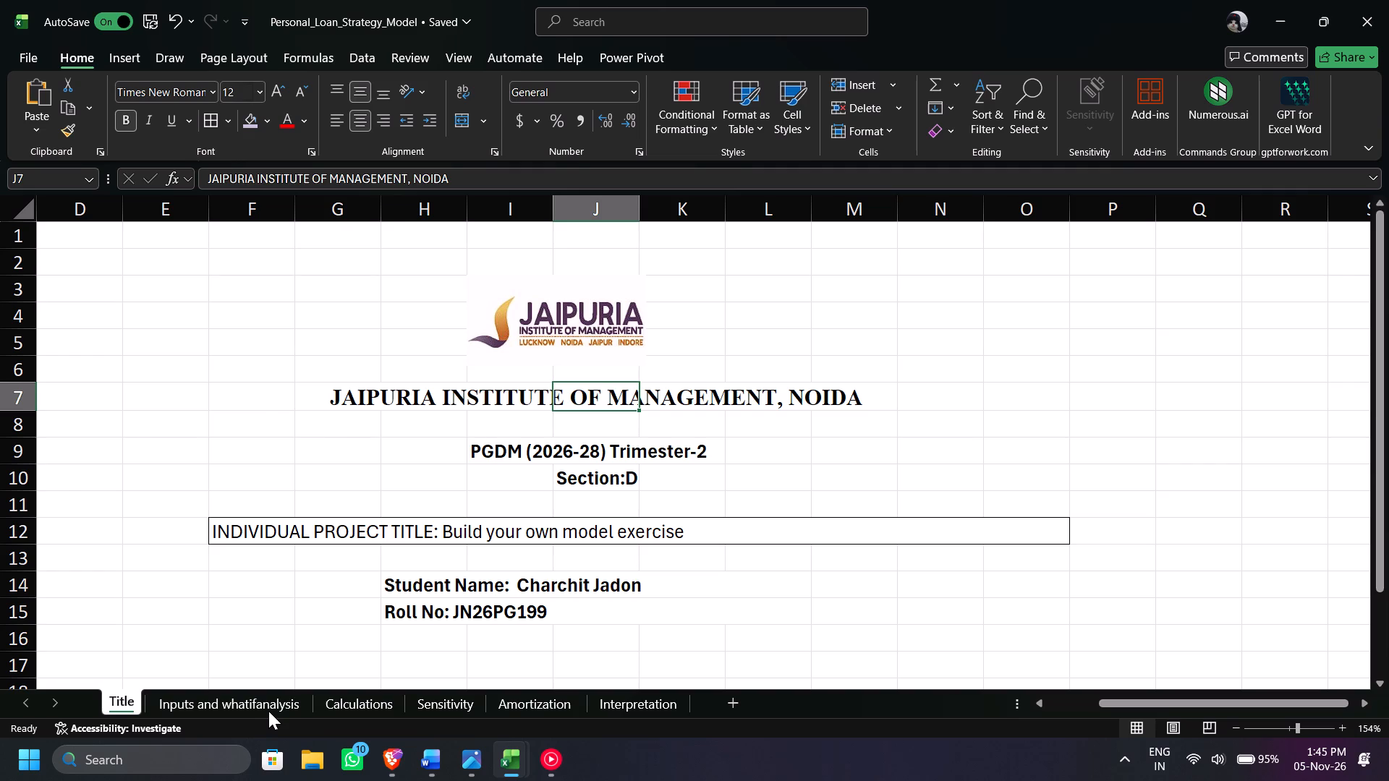
click(268, 711)
scroll(289, 646, up, 1)
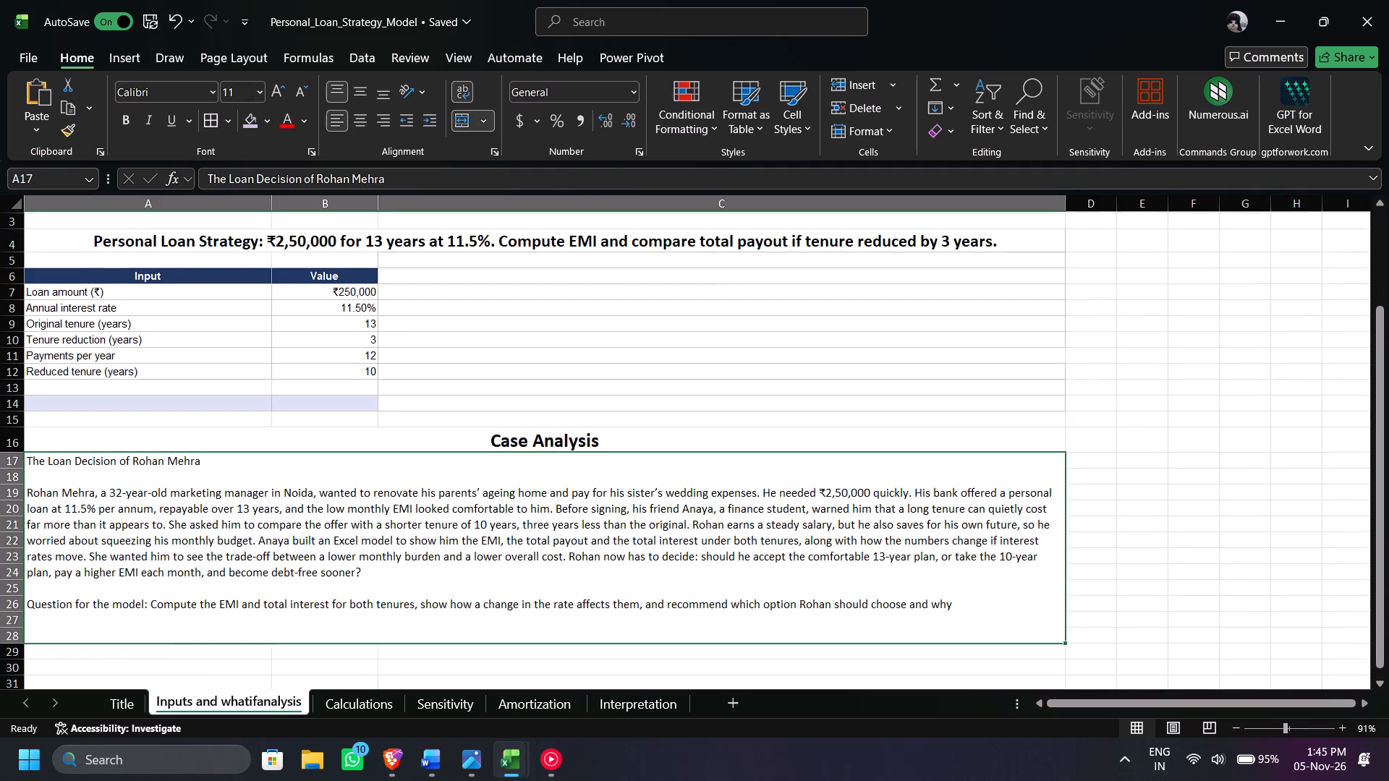
scroll(289, 646, up, 1)
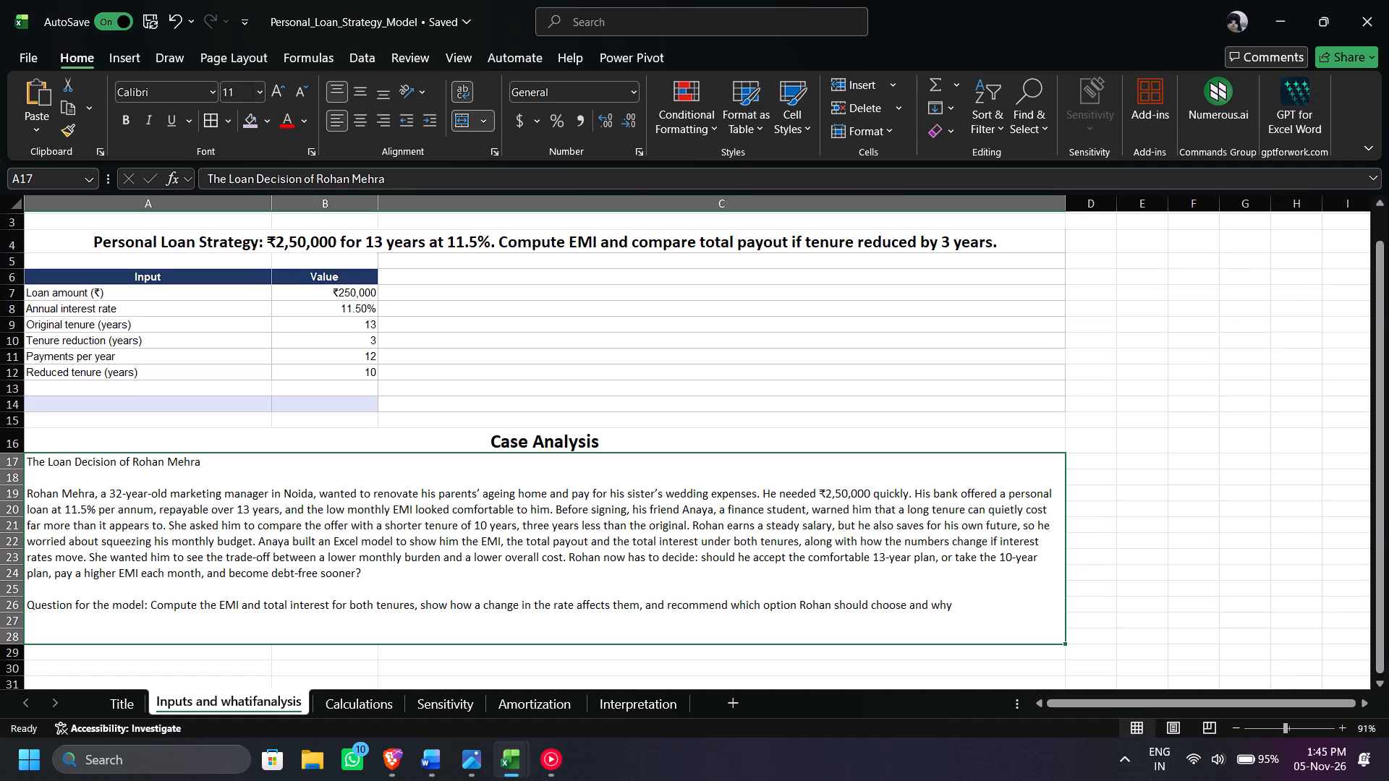
click(222, 252)
click(245, 506)
Recheck the Calculations sheet and examine the Sensitivity tables, including the EMI – Option B cells under "When Tenure is 3 years less".
click(362, 707)
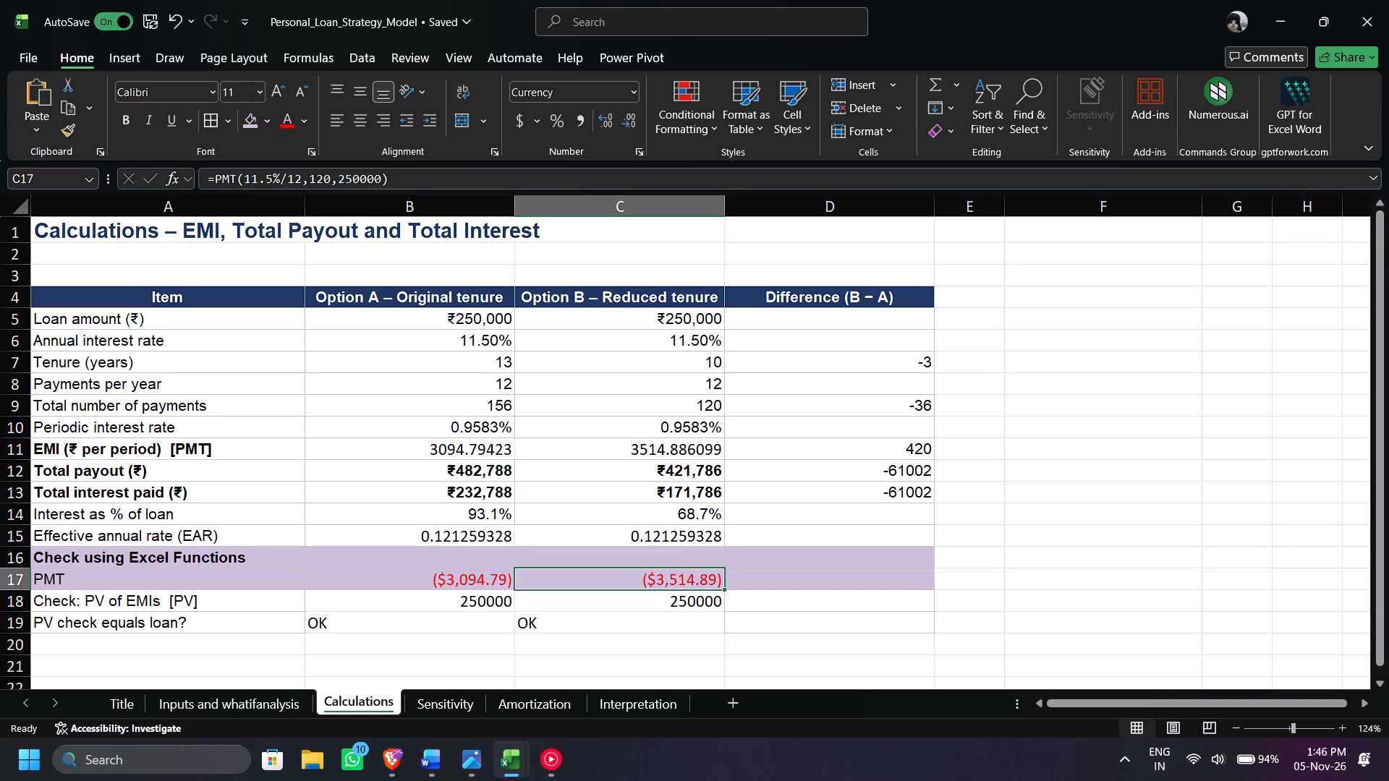
click(445, 710)
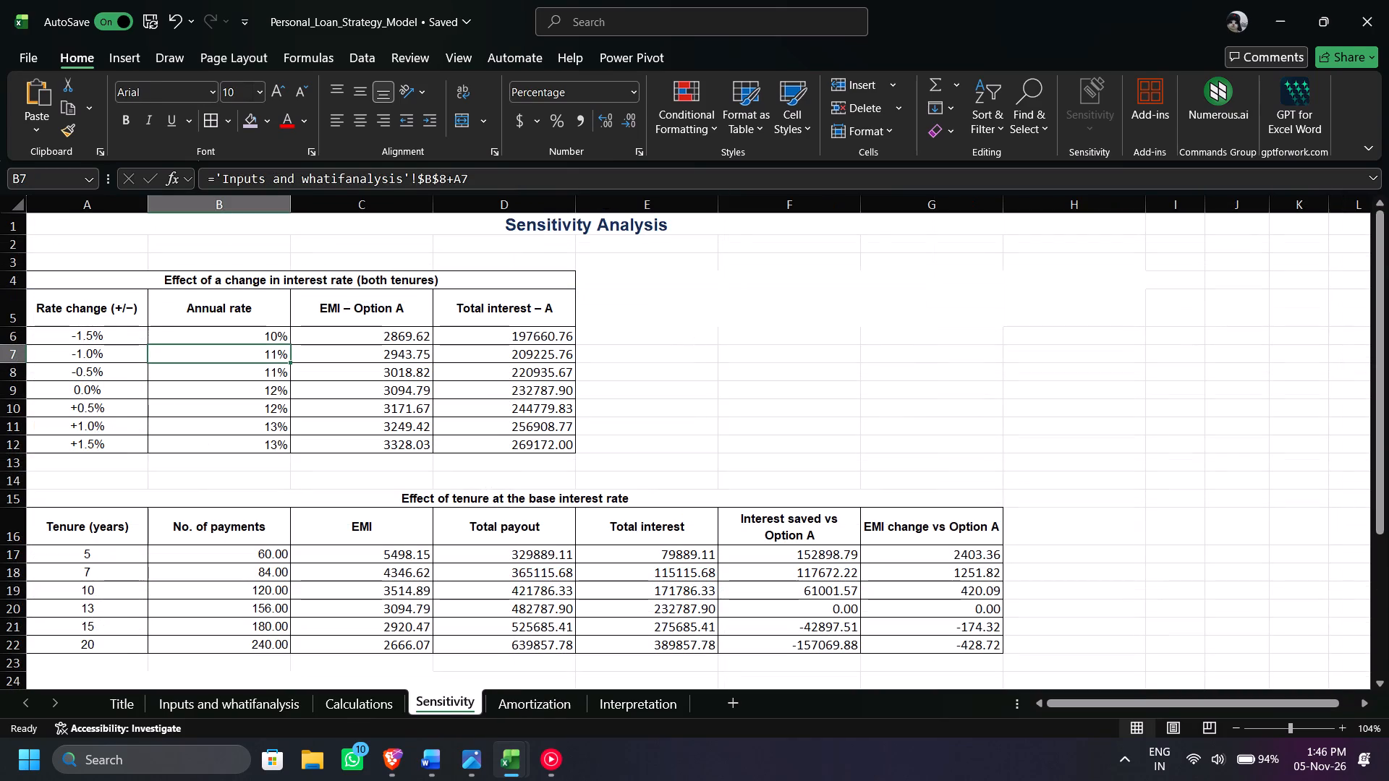
scroll(401, 482, down, 3)
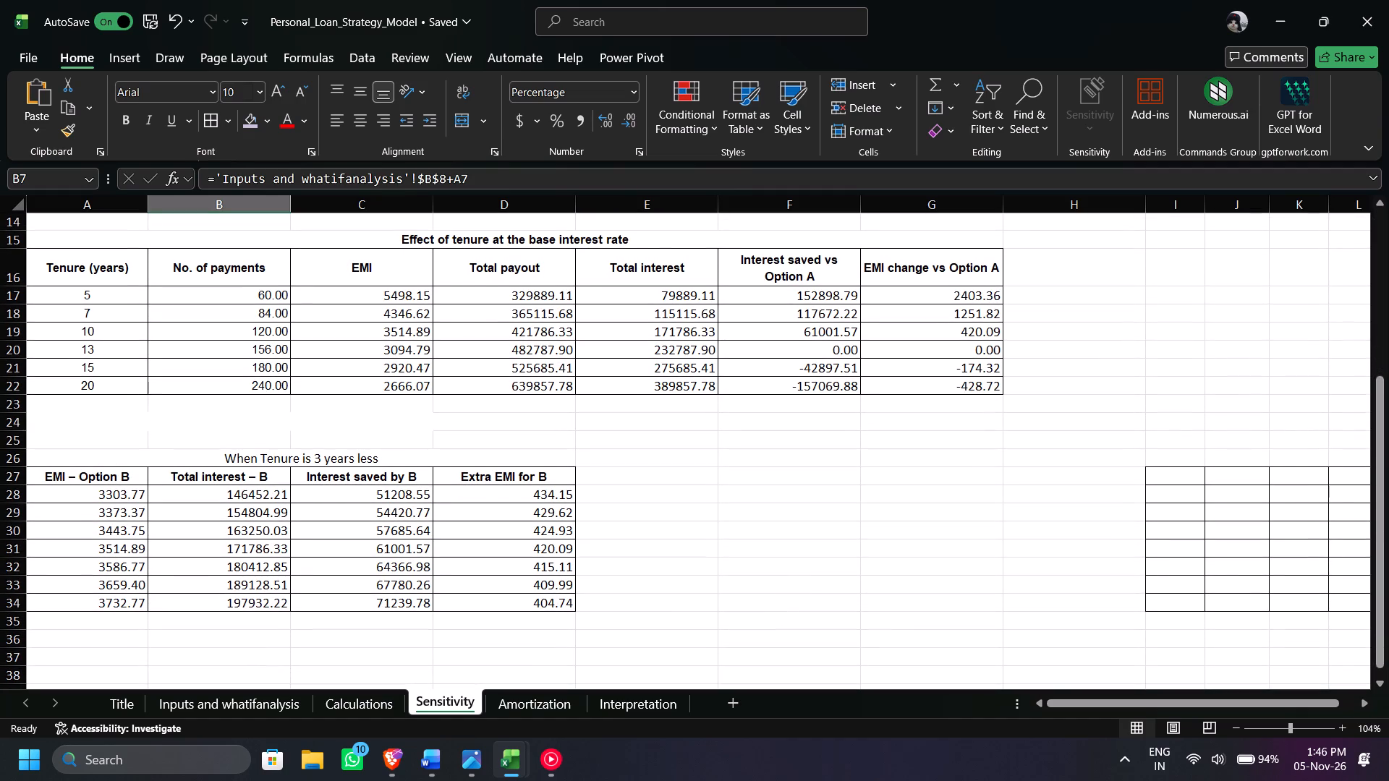
scroll(366, 454, up, 3)
scroll(172, 341, down, 1)
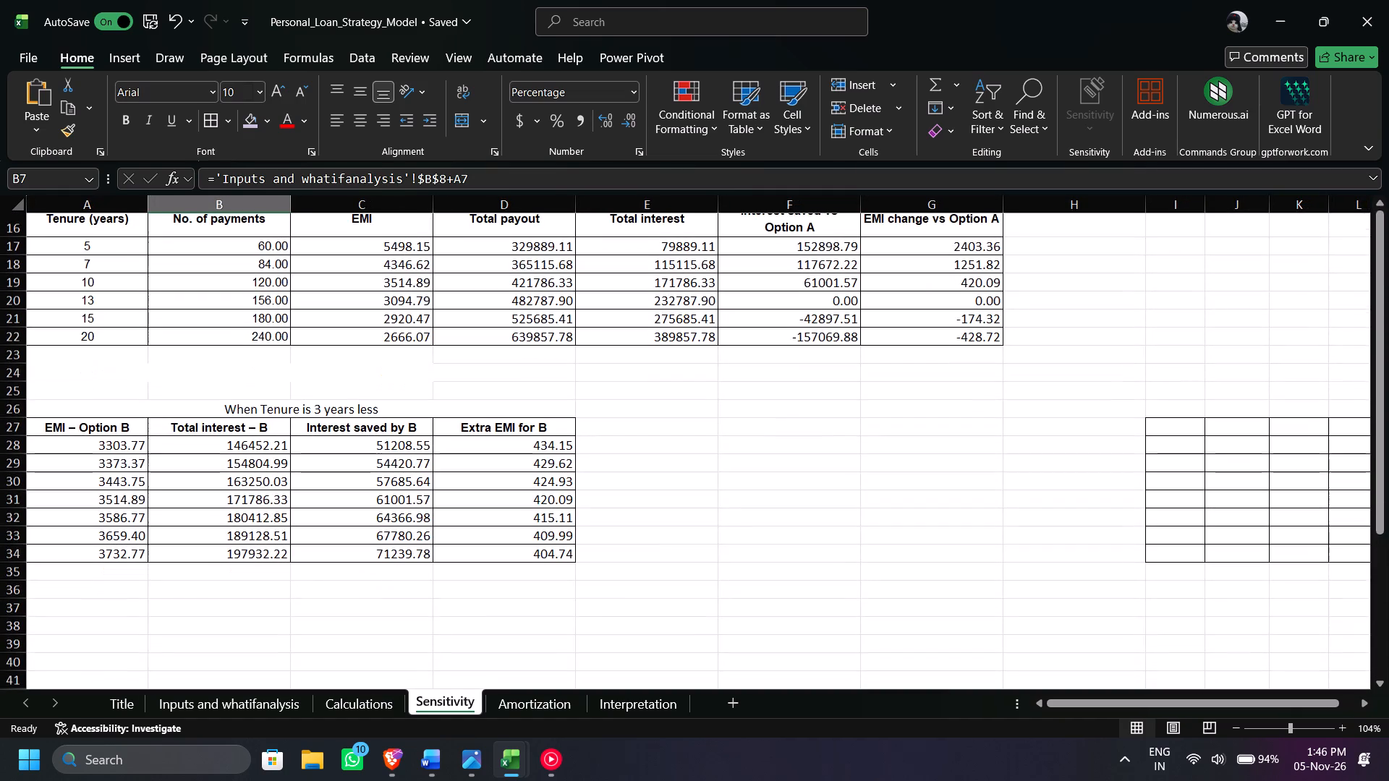
scroll(172, 341, down, 1)
scroll(172, 341, right, 1)
scroll(172, 341, up, 4)
scroll(172, 341, down, 1)
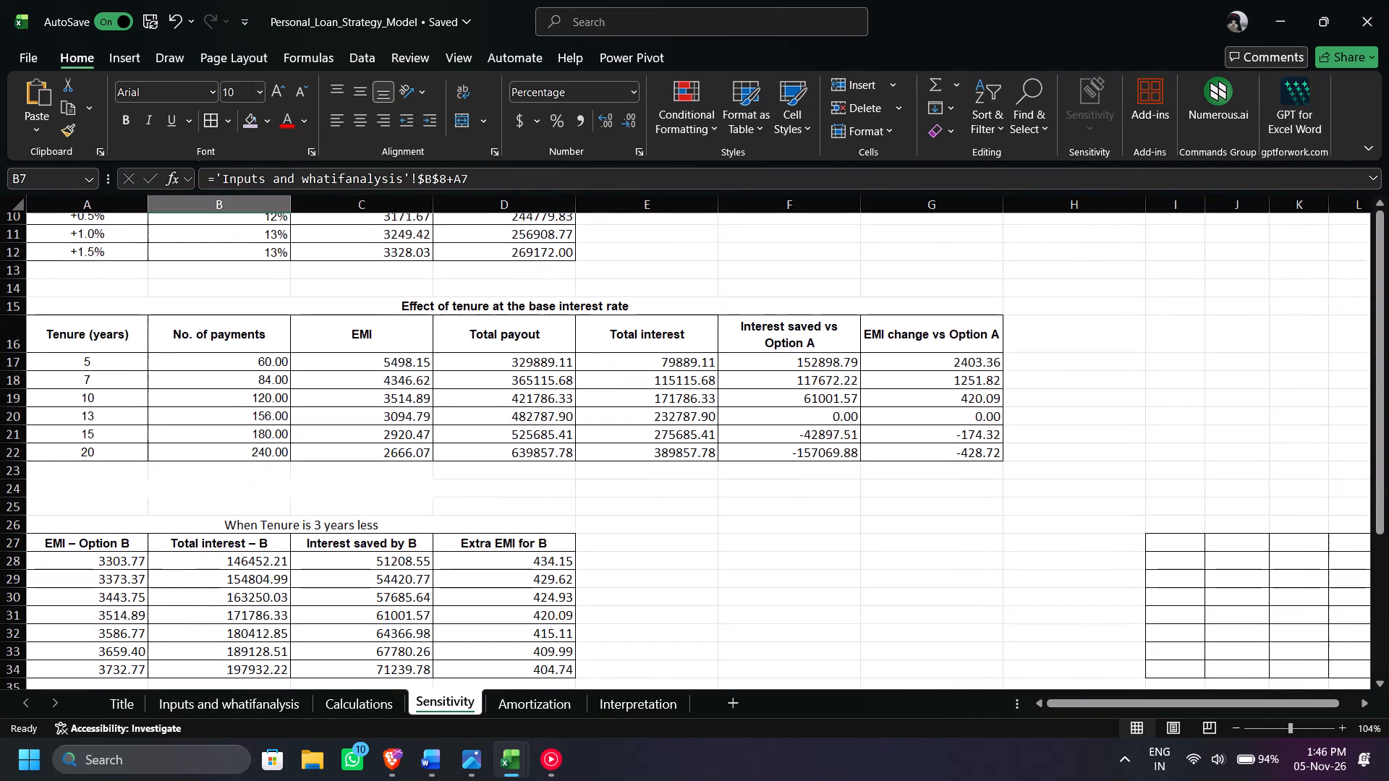
scroll(172, 341, down, 1)
click(86, 554)
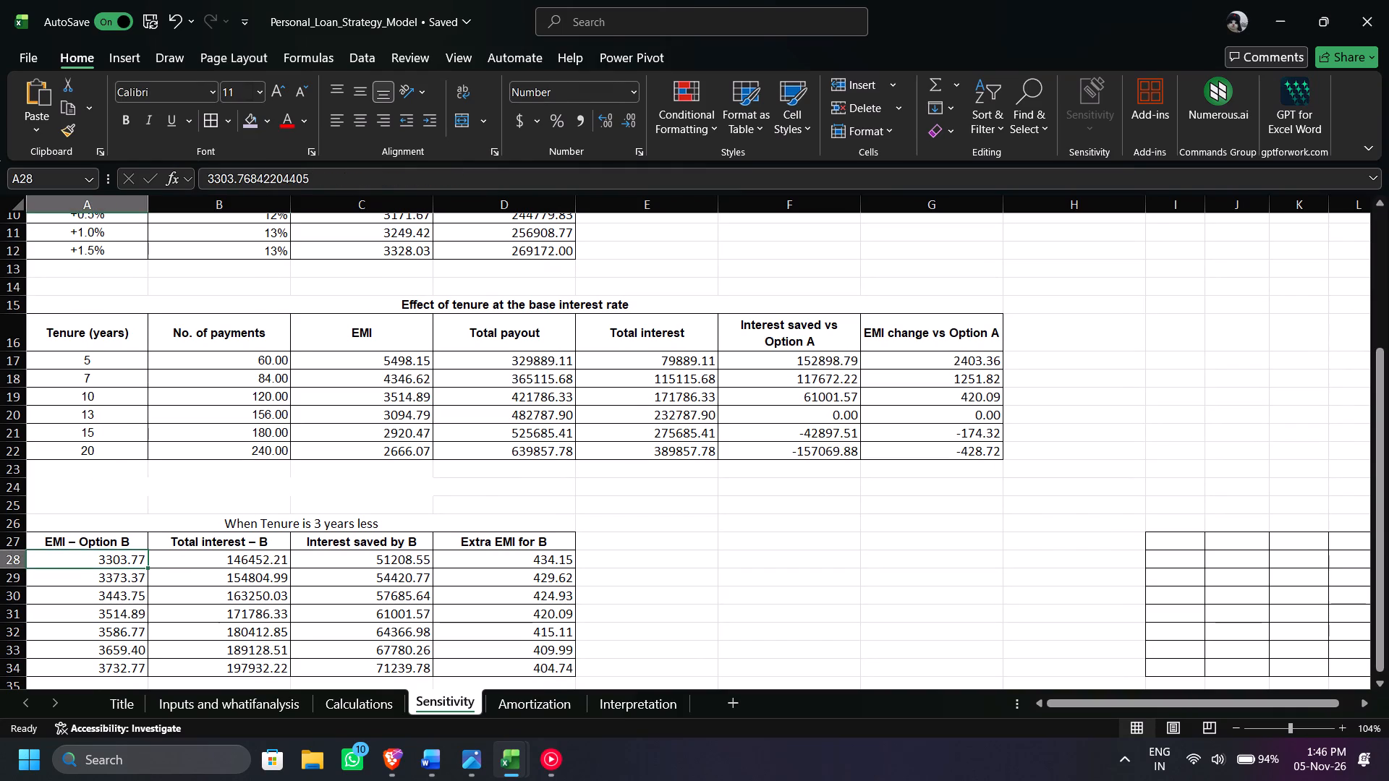
click(103, 576)
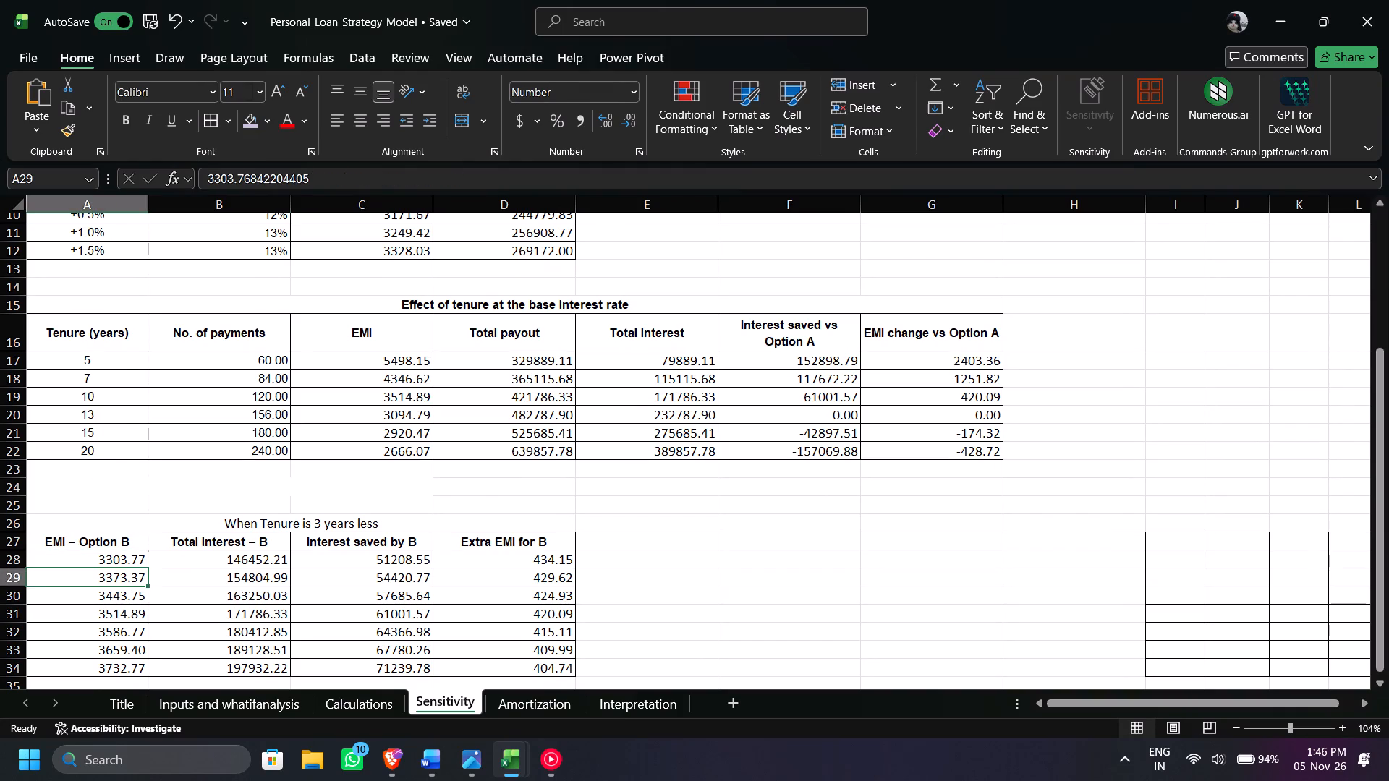
scroll(103, 576, up, 2)
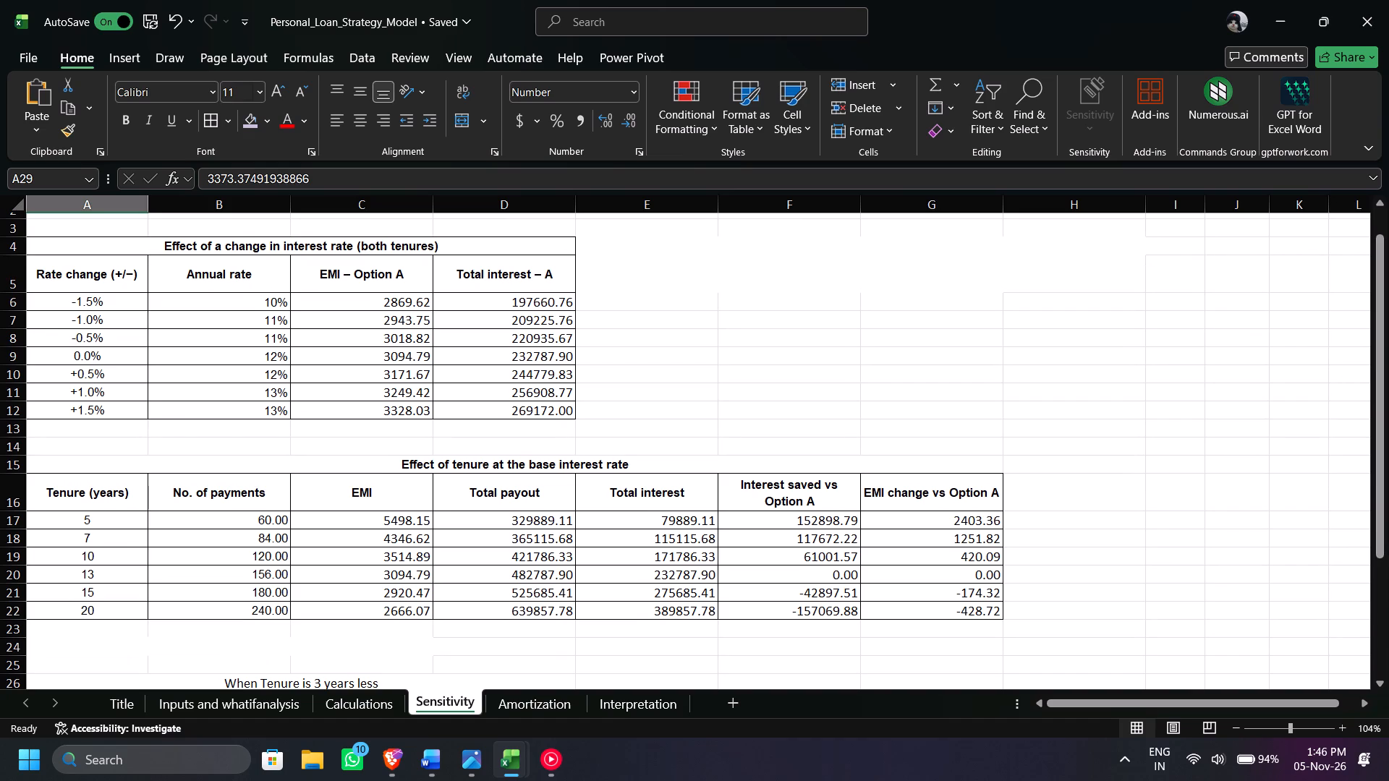
Examine the formulas in the Total interest – A column and the Option B table headed "When Tenure is 3 years less".
click(540, 306)
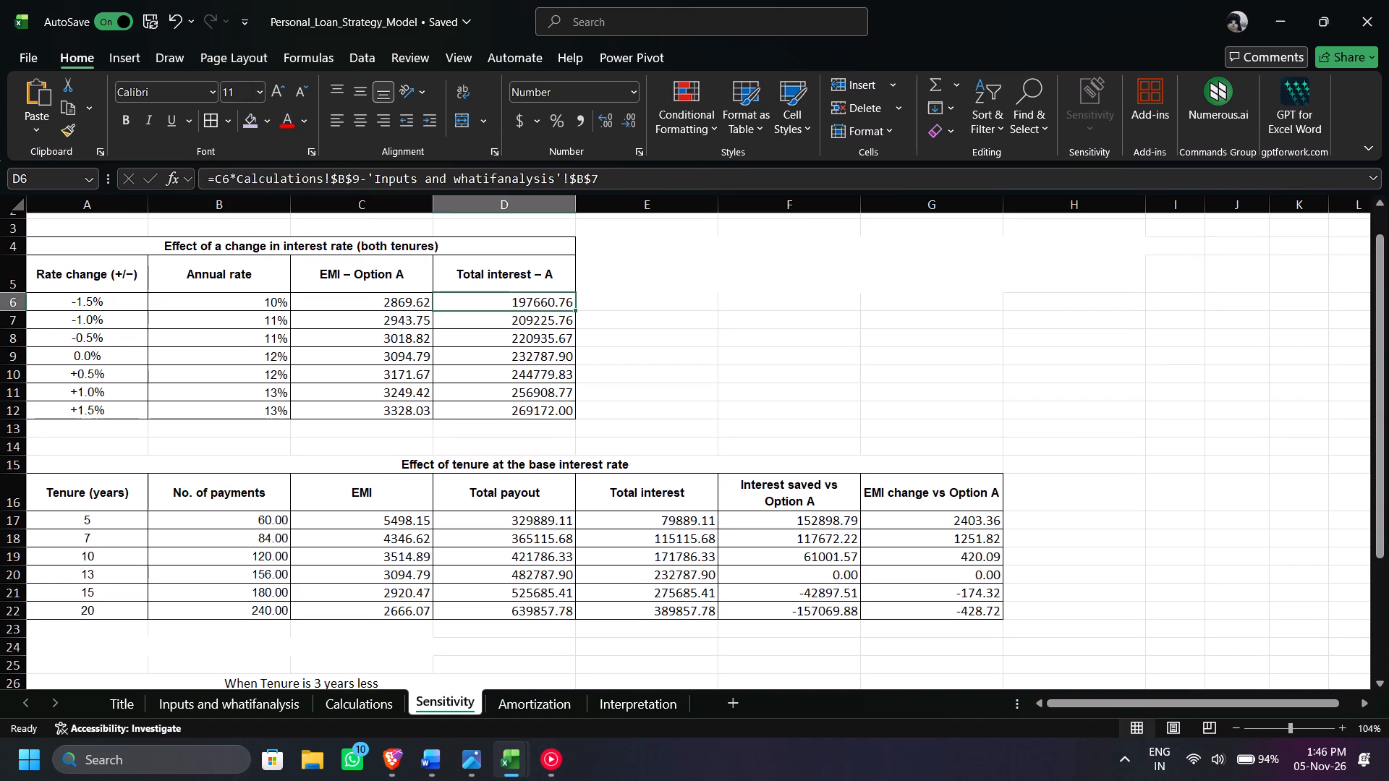
scroll(540, 306, down, 1)
click(373, 545)
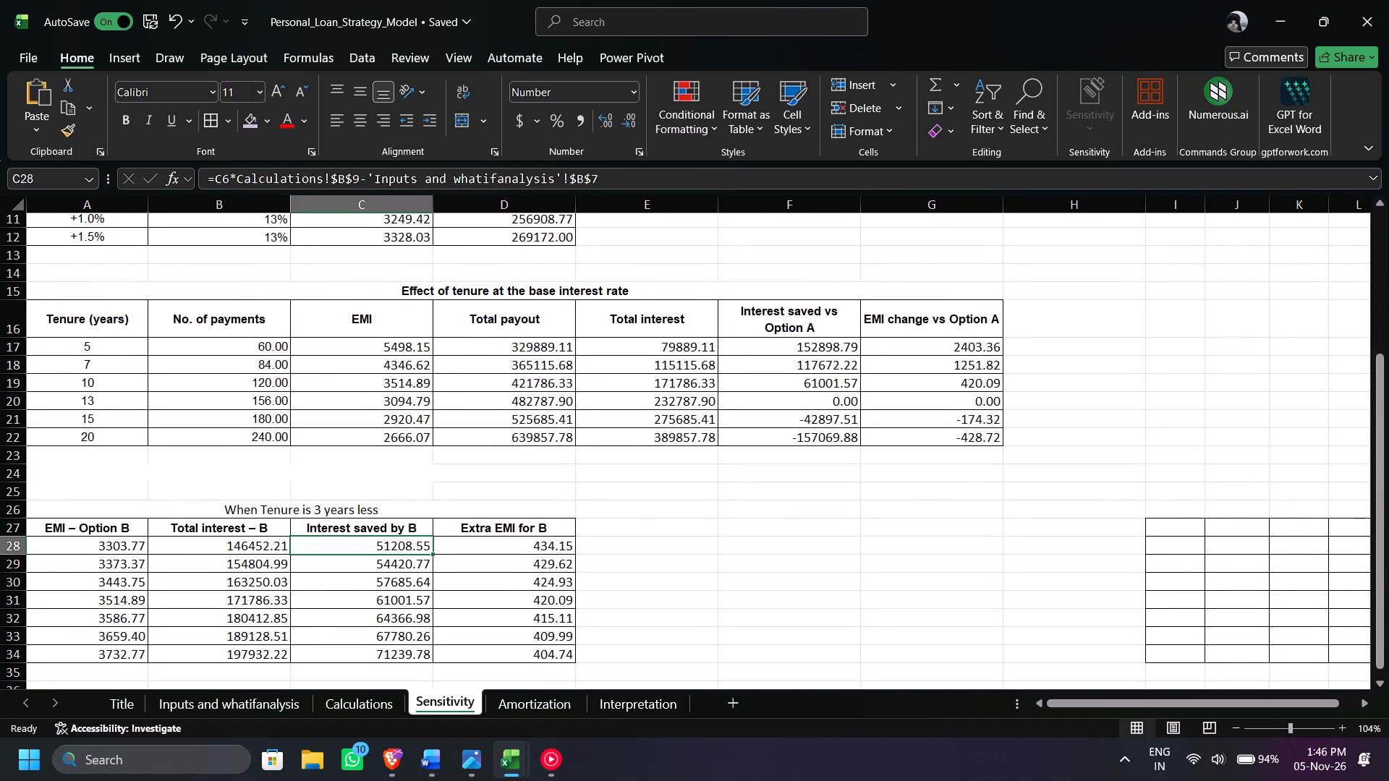
key(Right)
key(Left)
key(Down)
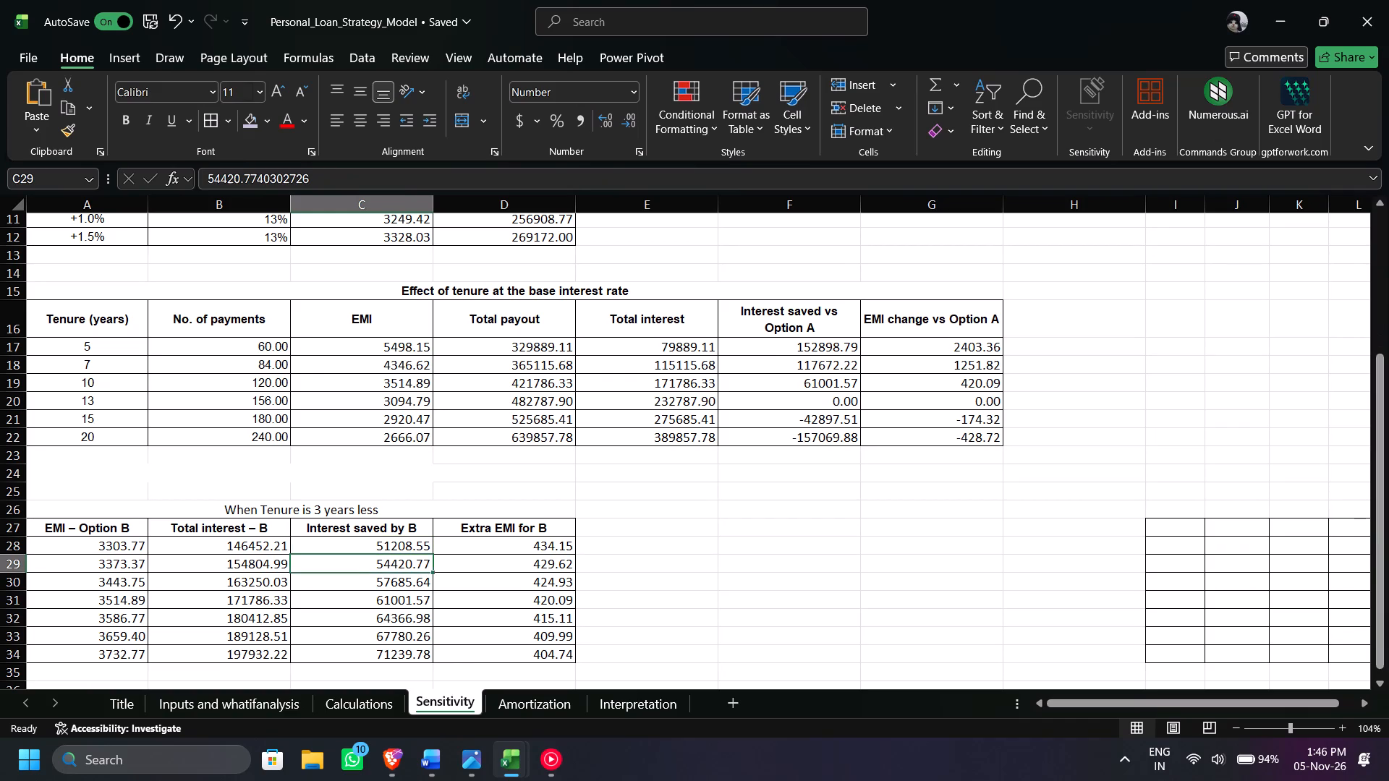
key(Left)
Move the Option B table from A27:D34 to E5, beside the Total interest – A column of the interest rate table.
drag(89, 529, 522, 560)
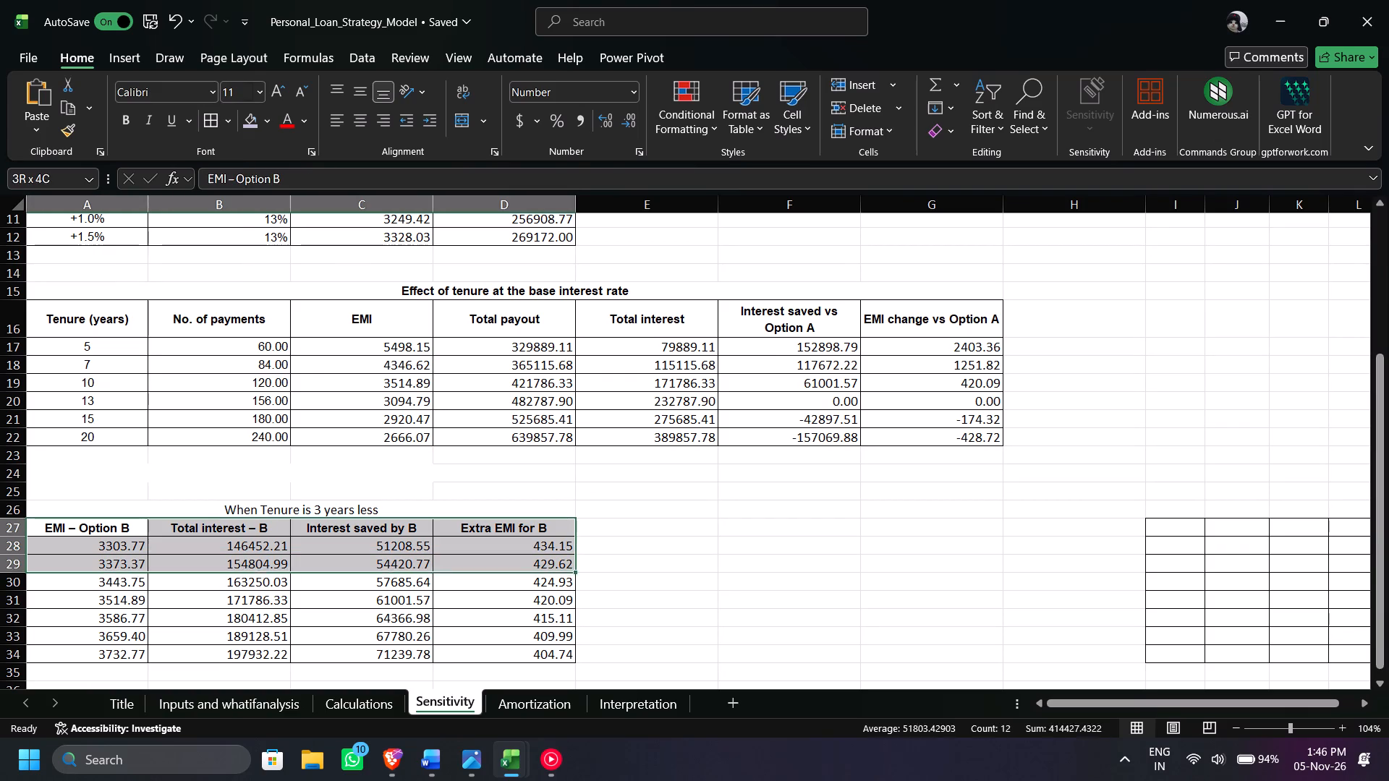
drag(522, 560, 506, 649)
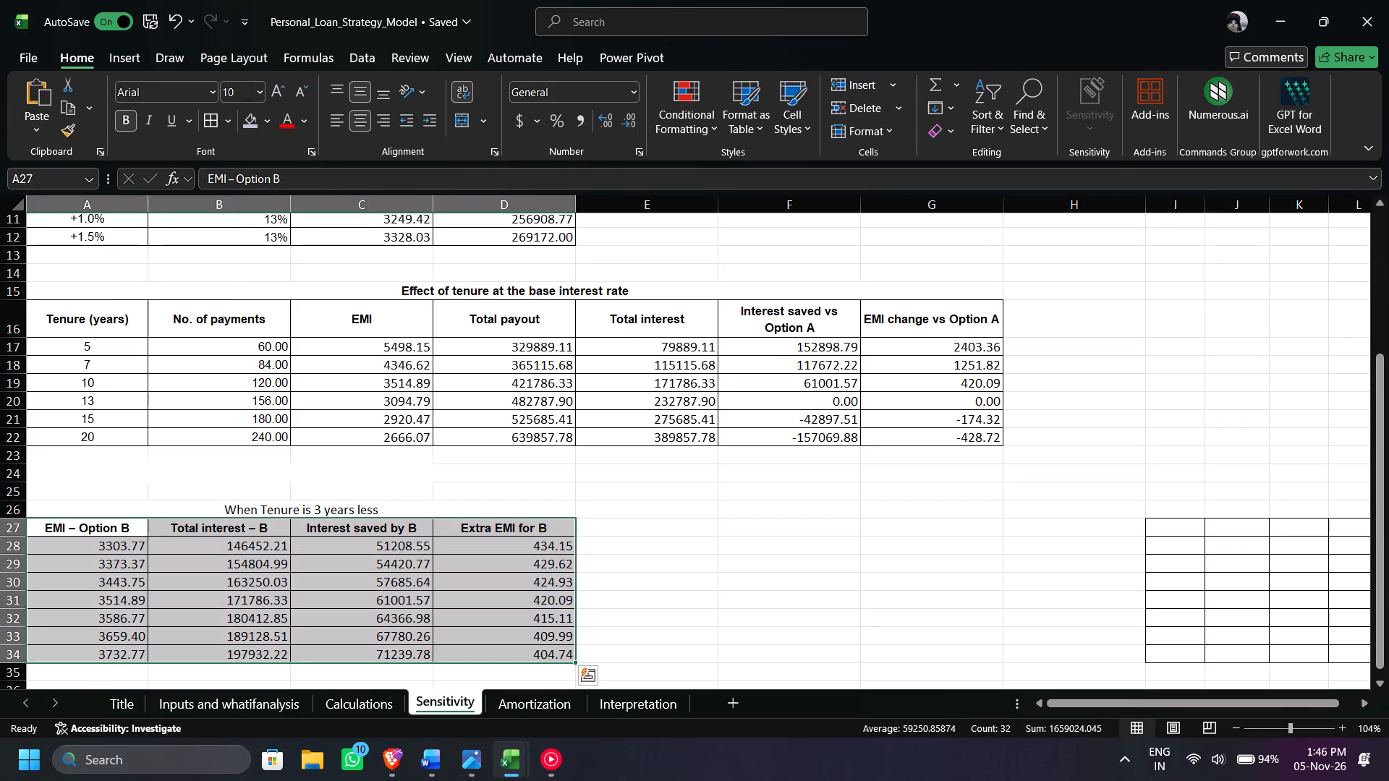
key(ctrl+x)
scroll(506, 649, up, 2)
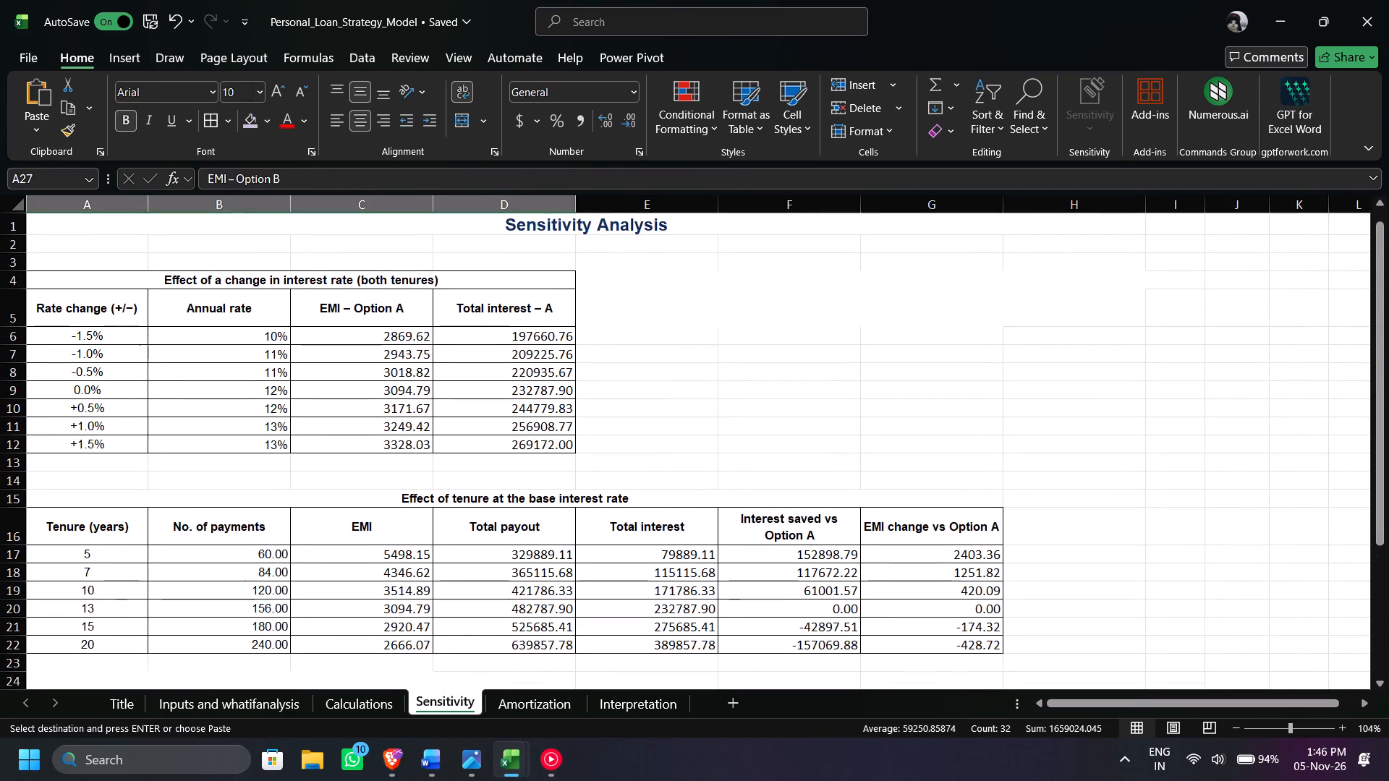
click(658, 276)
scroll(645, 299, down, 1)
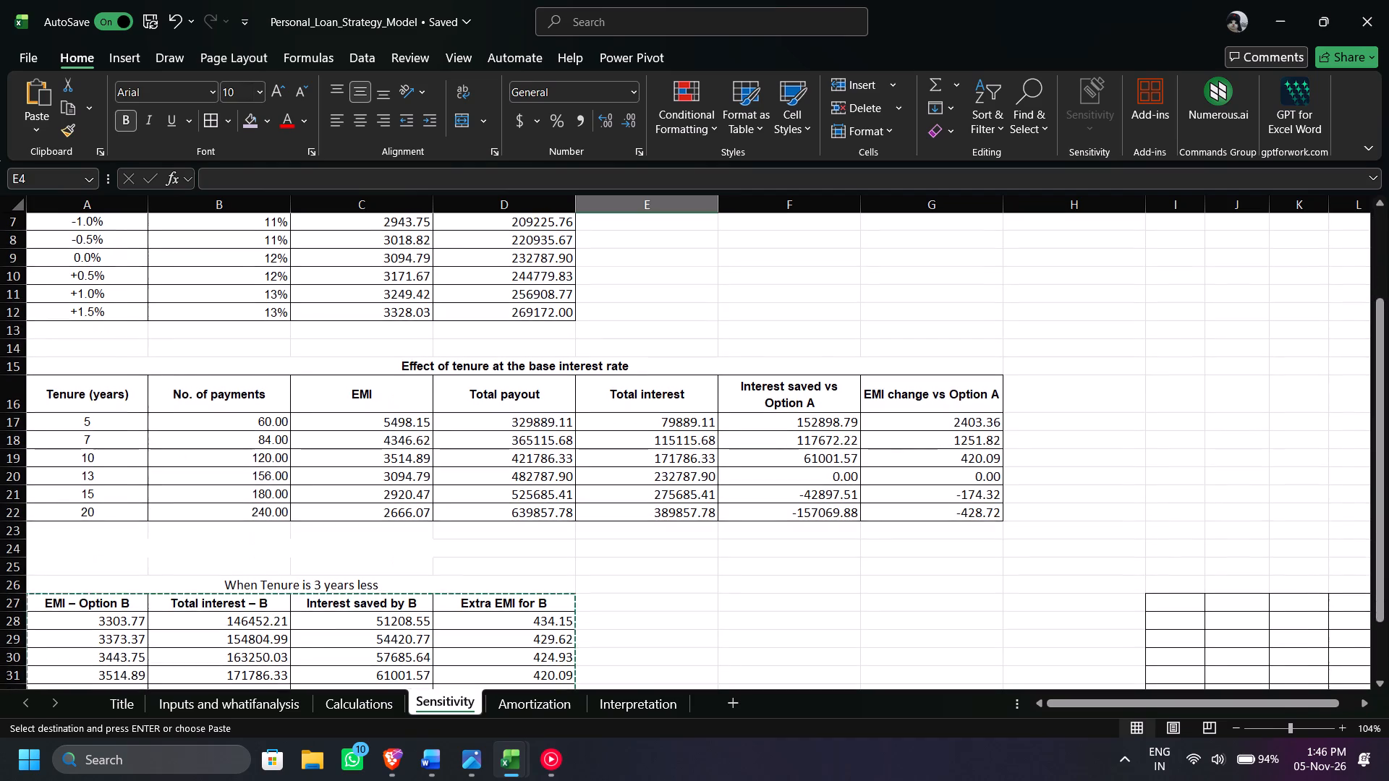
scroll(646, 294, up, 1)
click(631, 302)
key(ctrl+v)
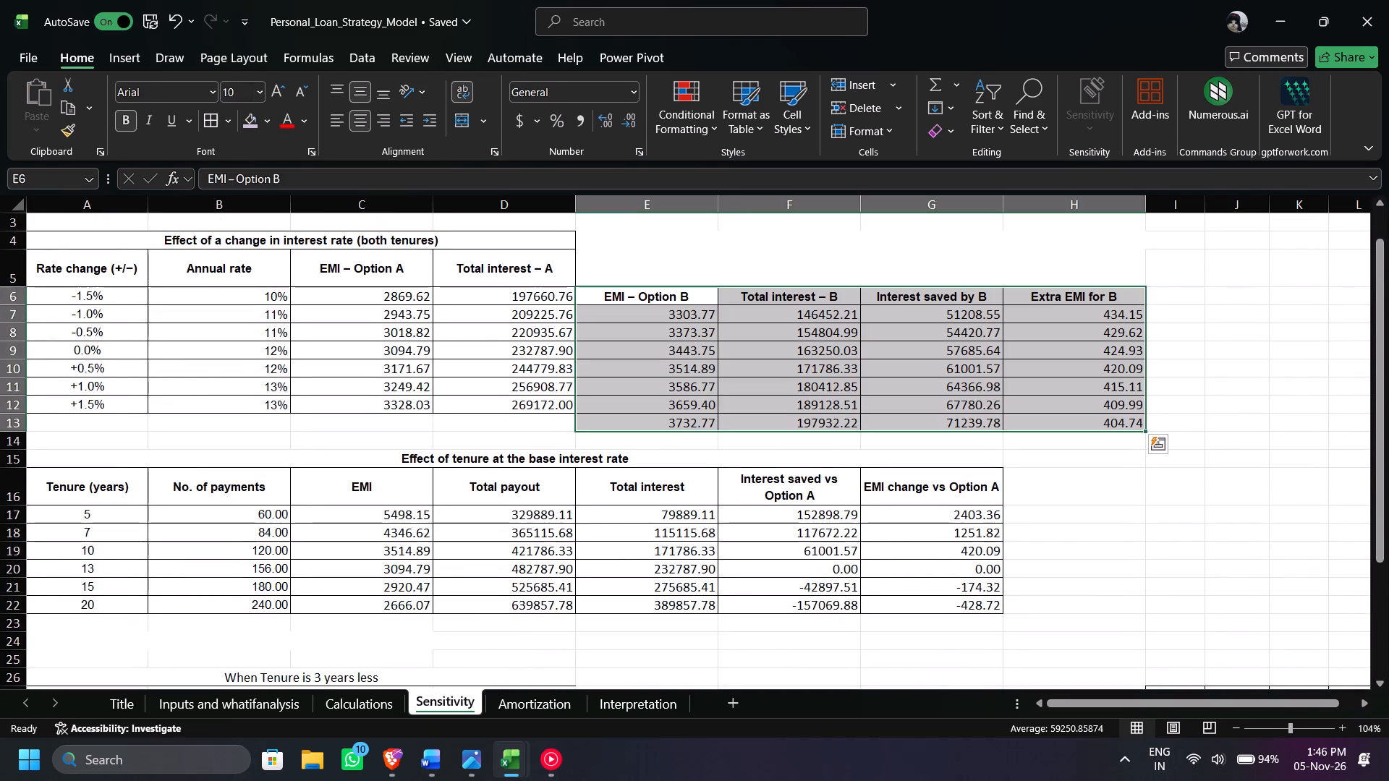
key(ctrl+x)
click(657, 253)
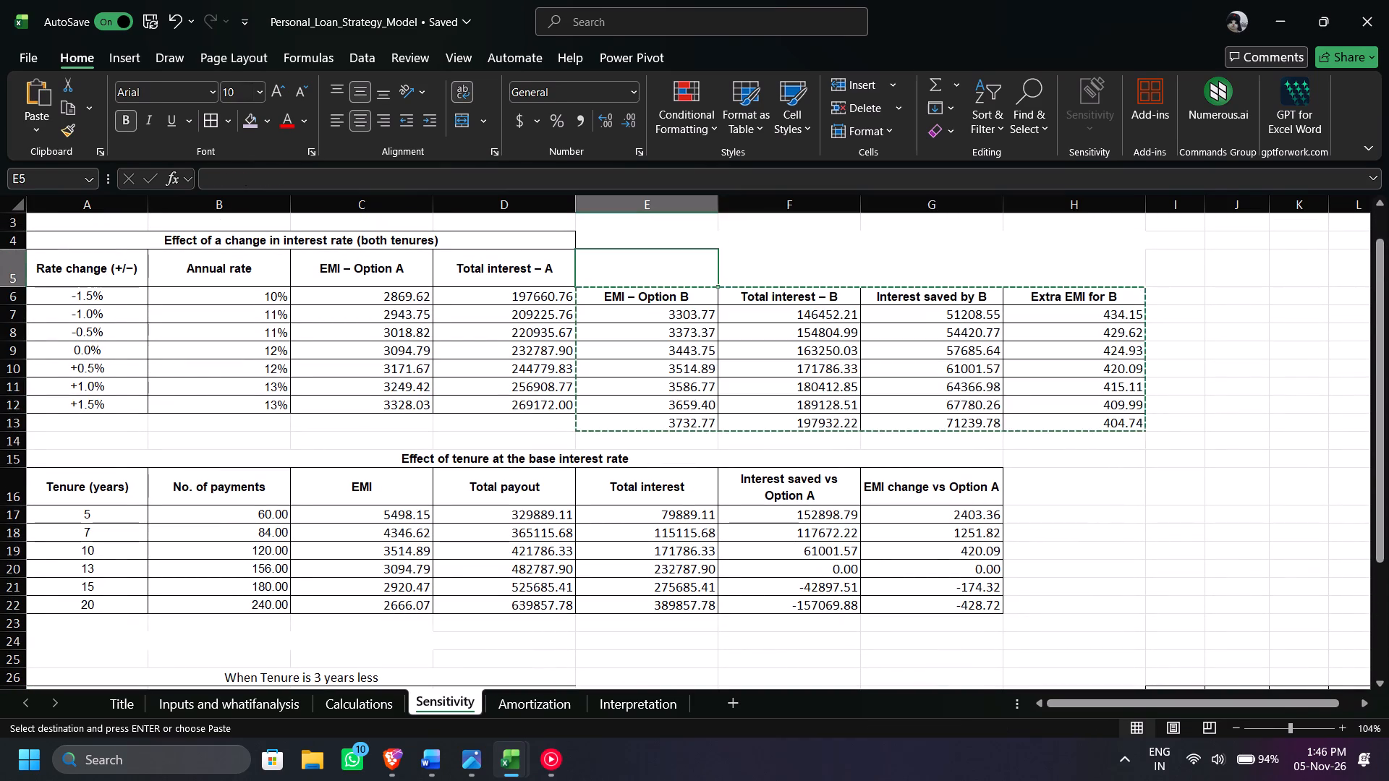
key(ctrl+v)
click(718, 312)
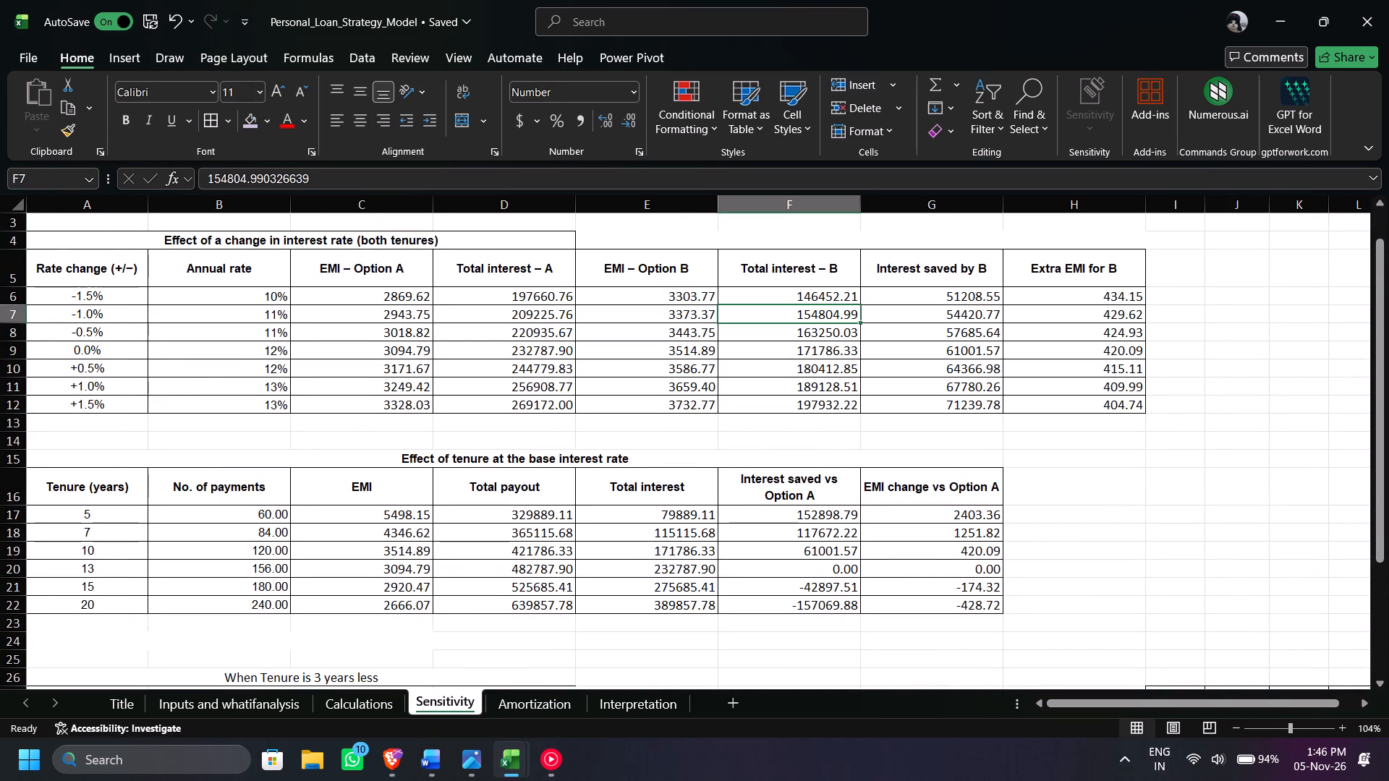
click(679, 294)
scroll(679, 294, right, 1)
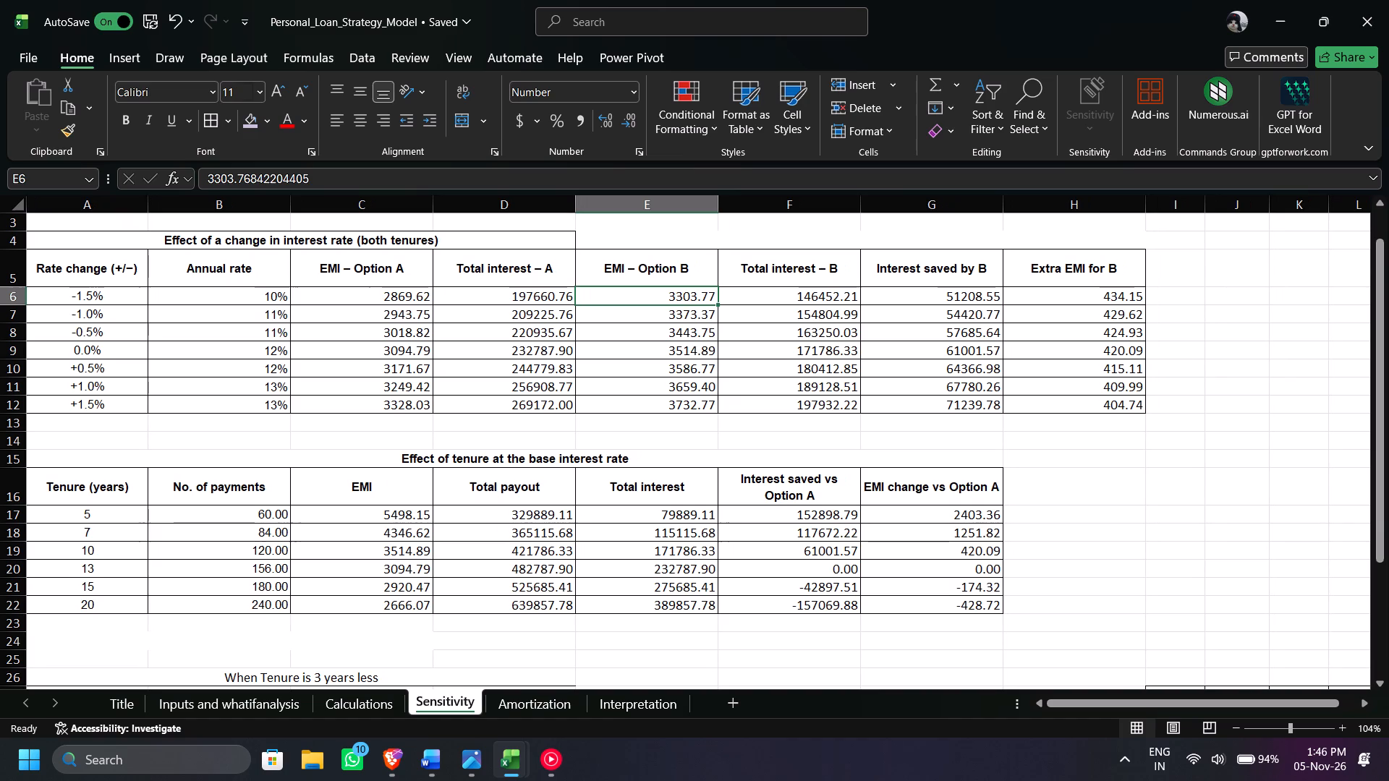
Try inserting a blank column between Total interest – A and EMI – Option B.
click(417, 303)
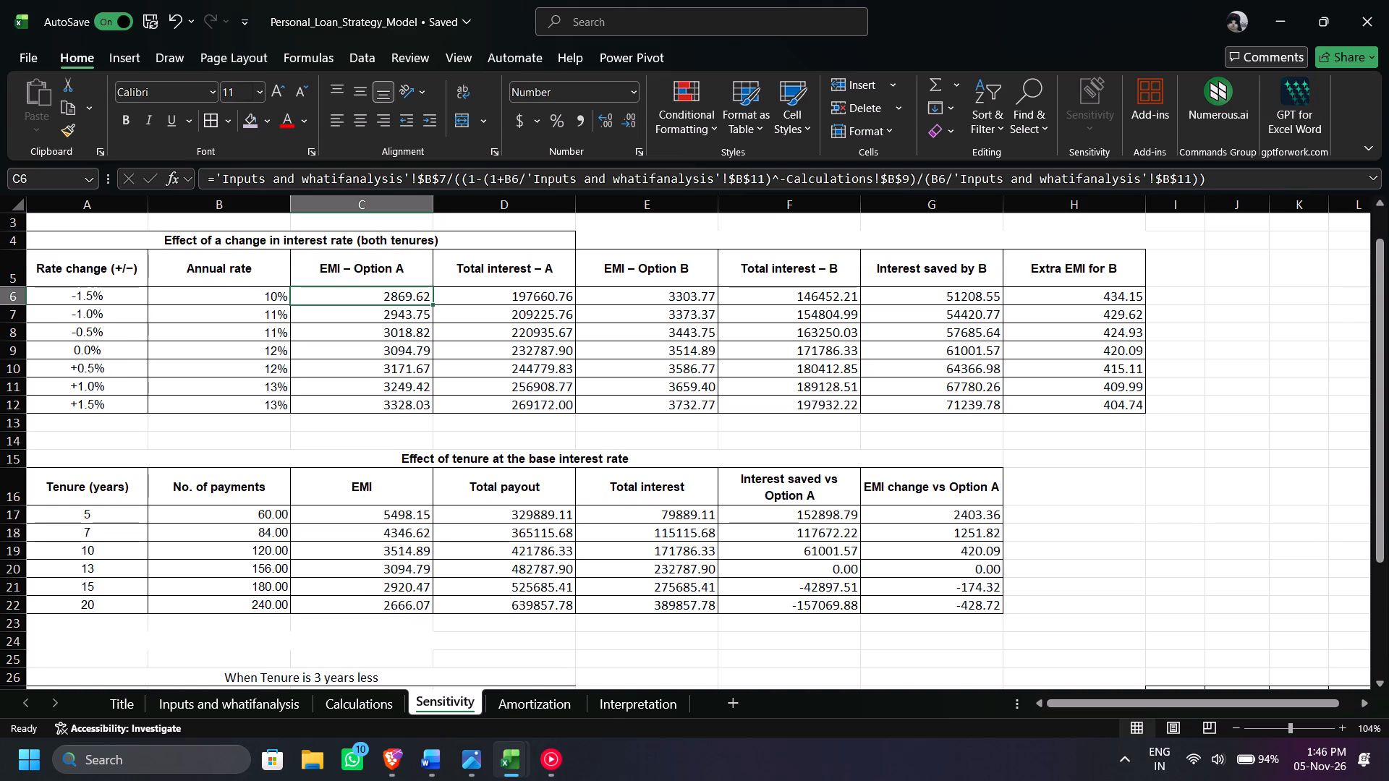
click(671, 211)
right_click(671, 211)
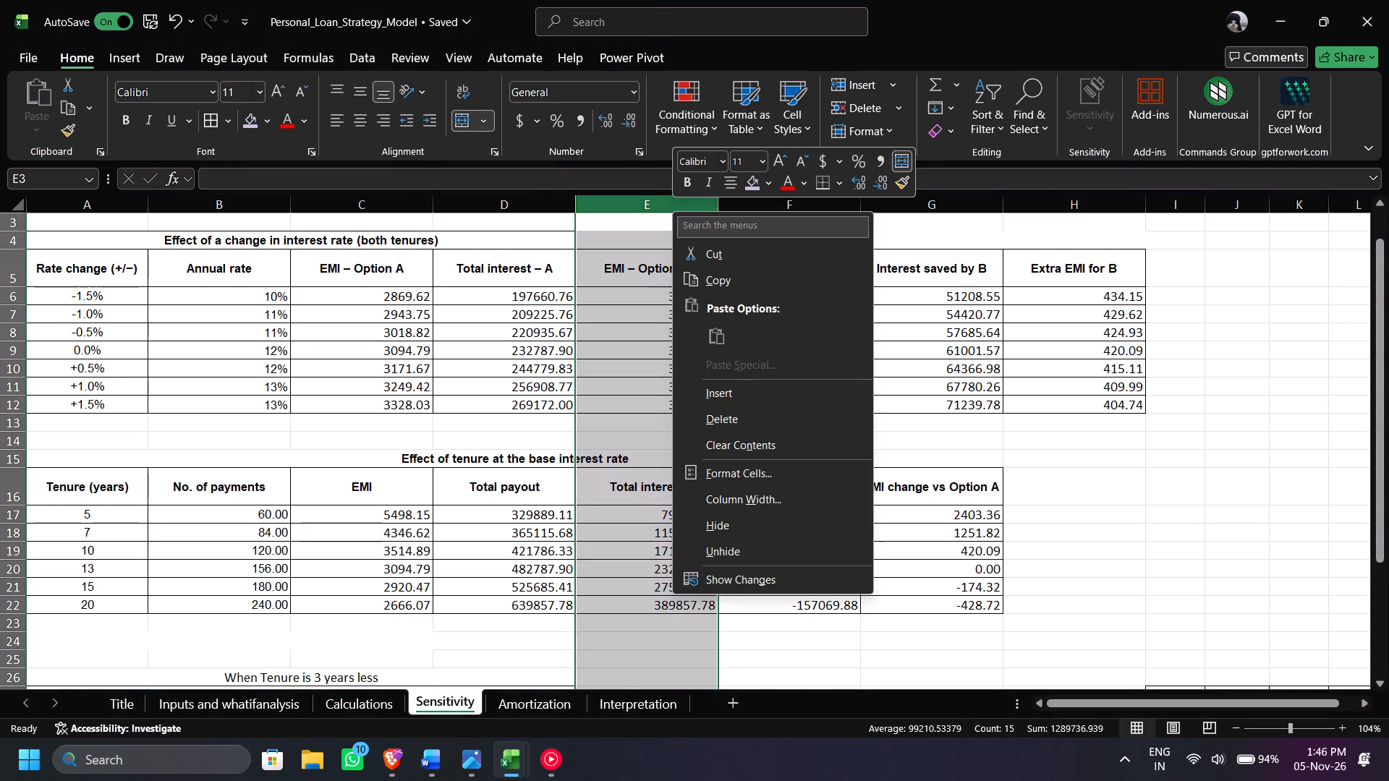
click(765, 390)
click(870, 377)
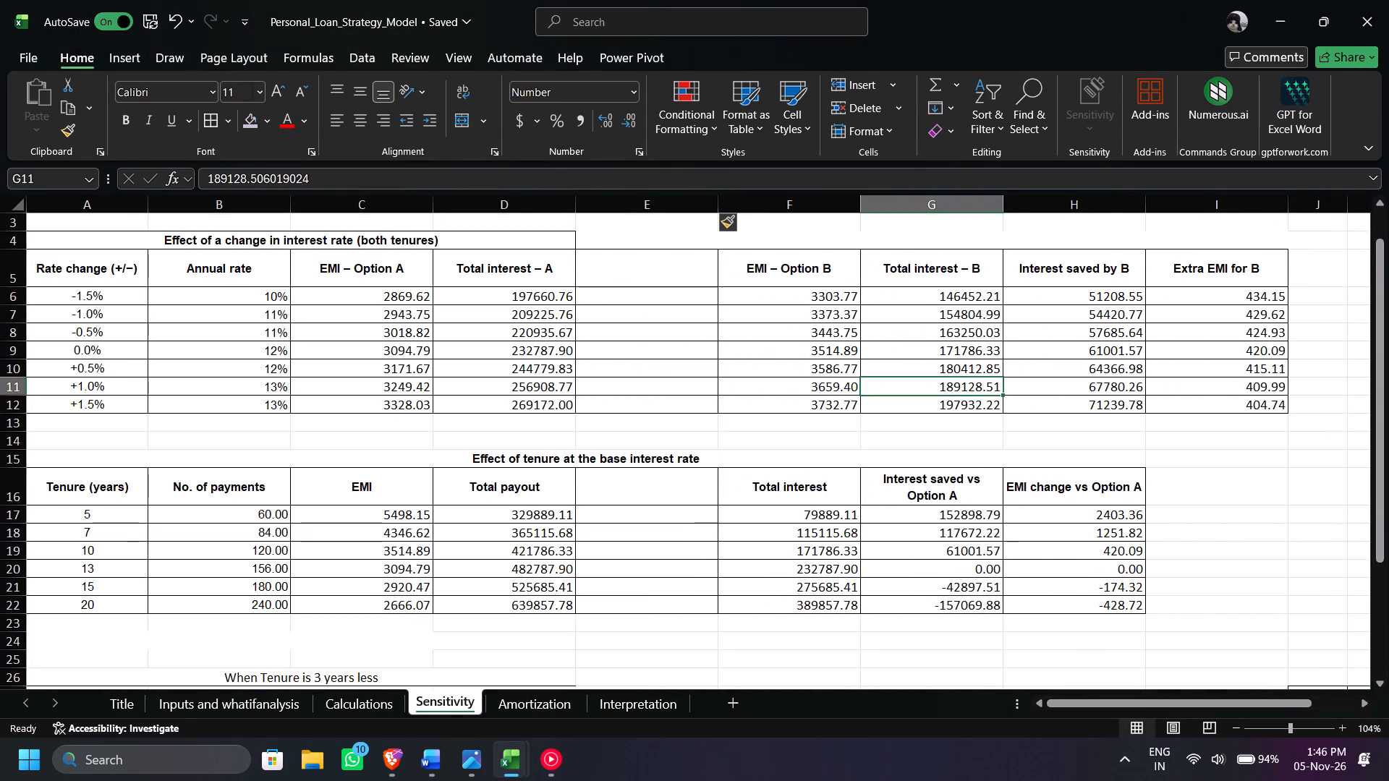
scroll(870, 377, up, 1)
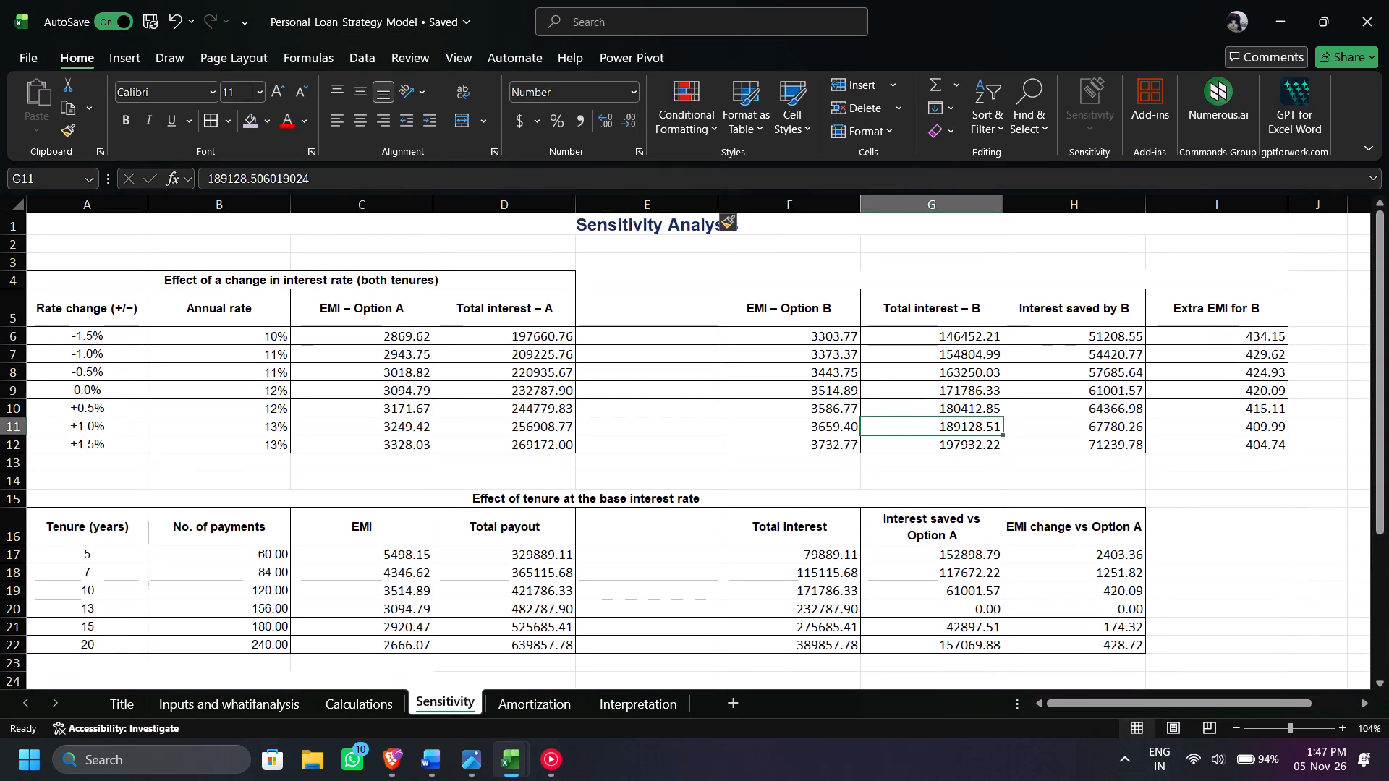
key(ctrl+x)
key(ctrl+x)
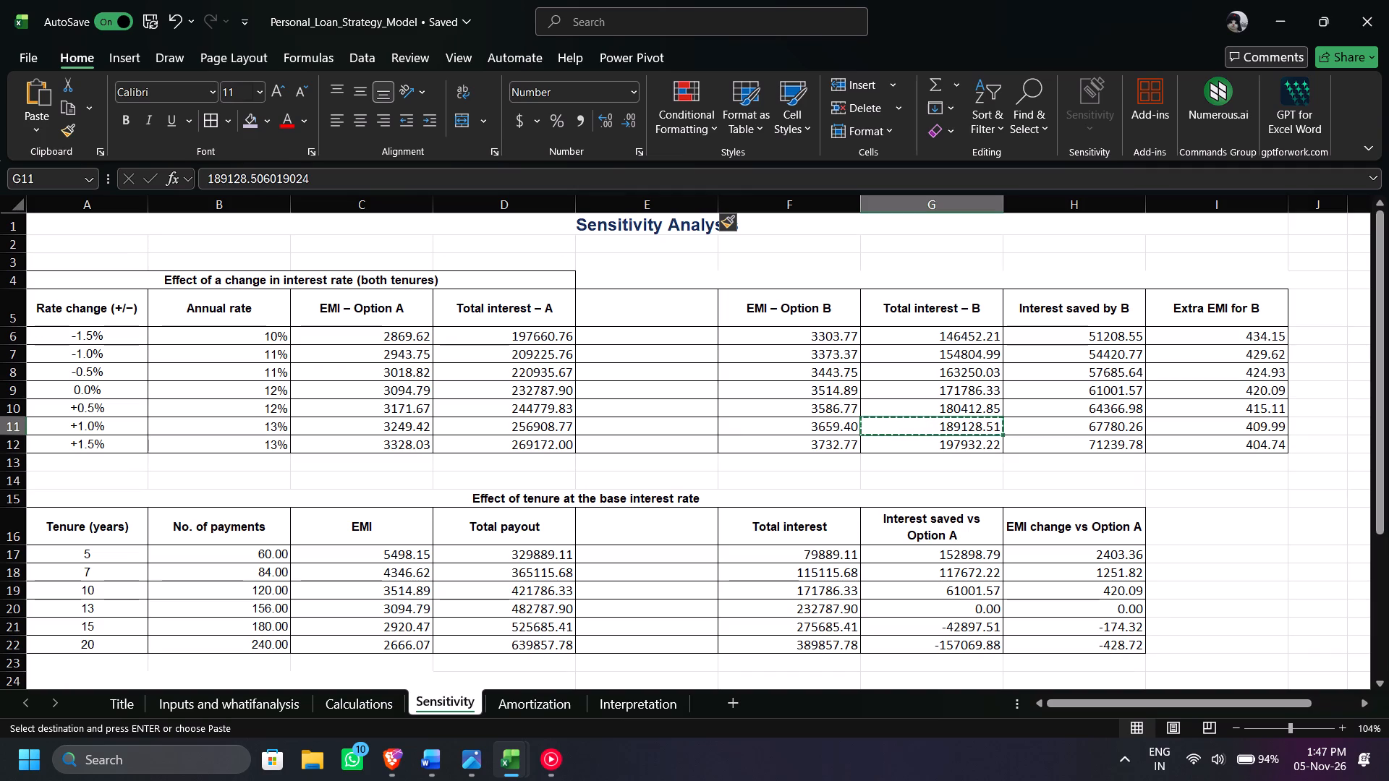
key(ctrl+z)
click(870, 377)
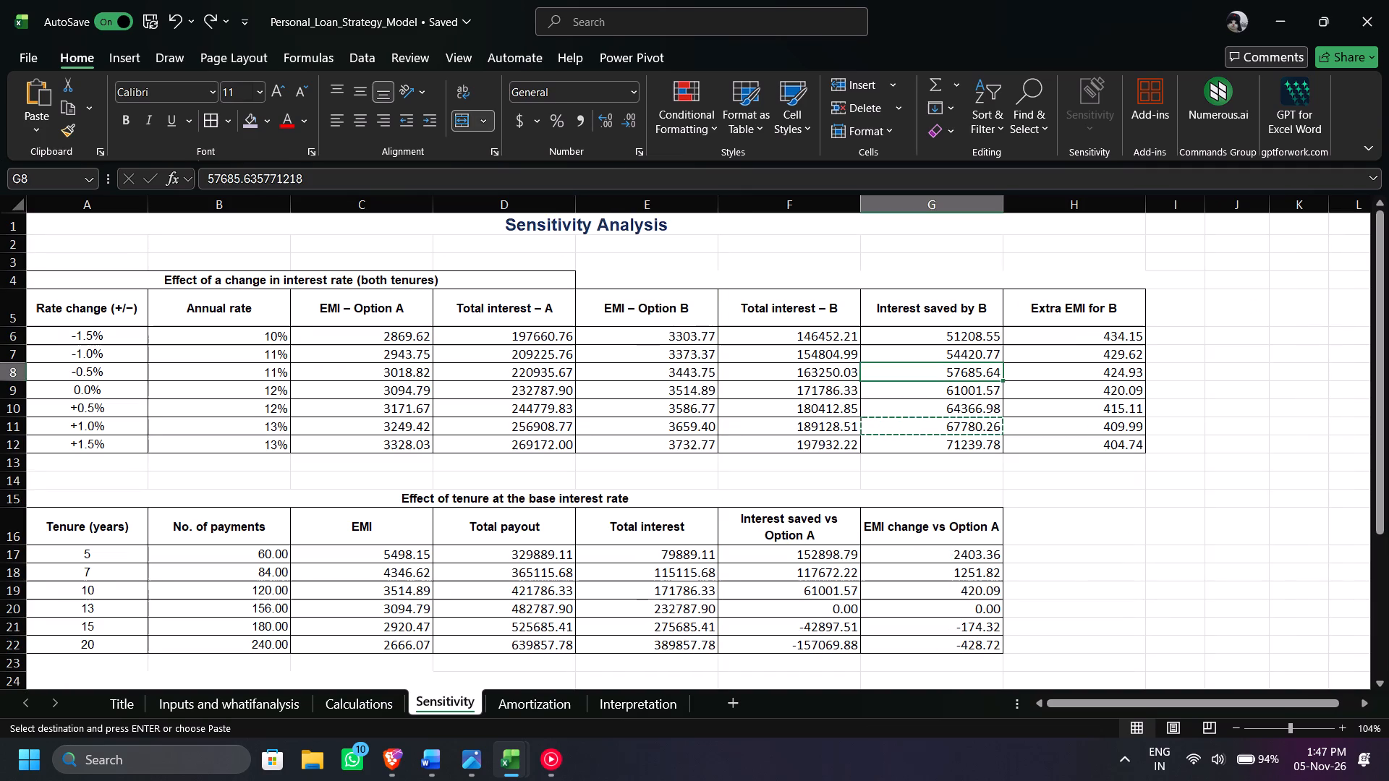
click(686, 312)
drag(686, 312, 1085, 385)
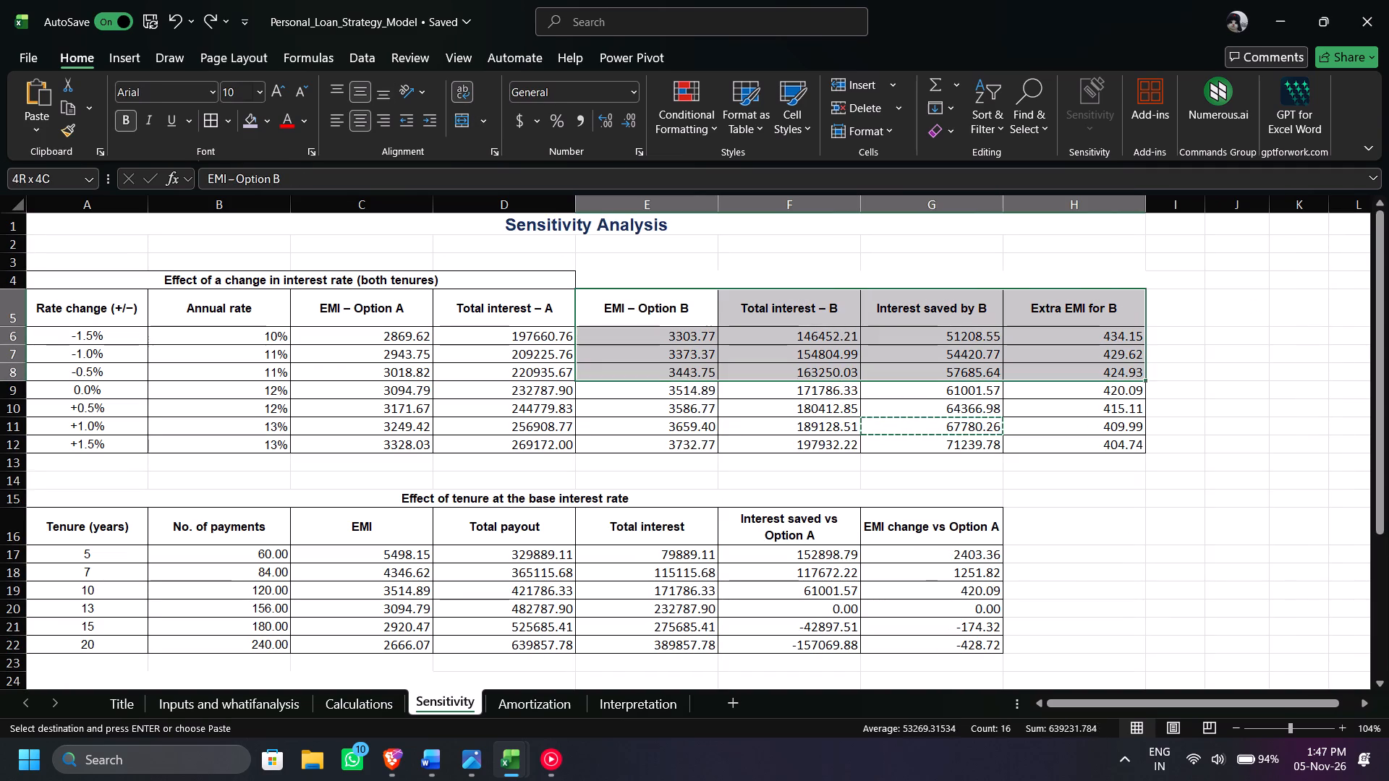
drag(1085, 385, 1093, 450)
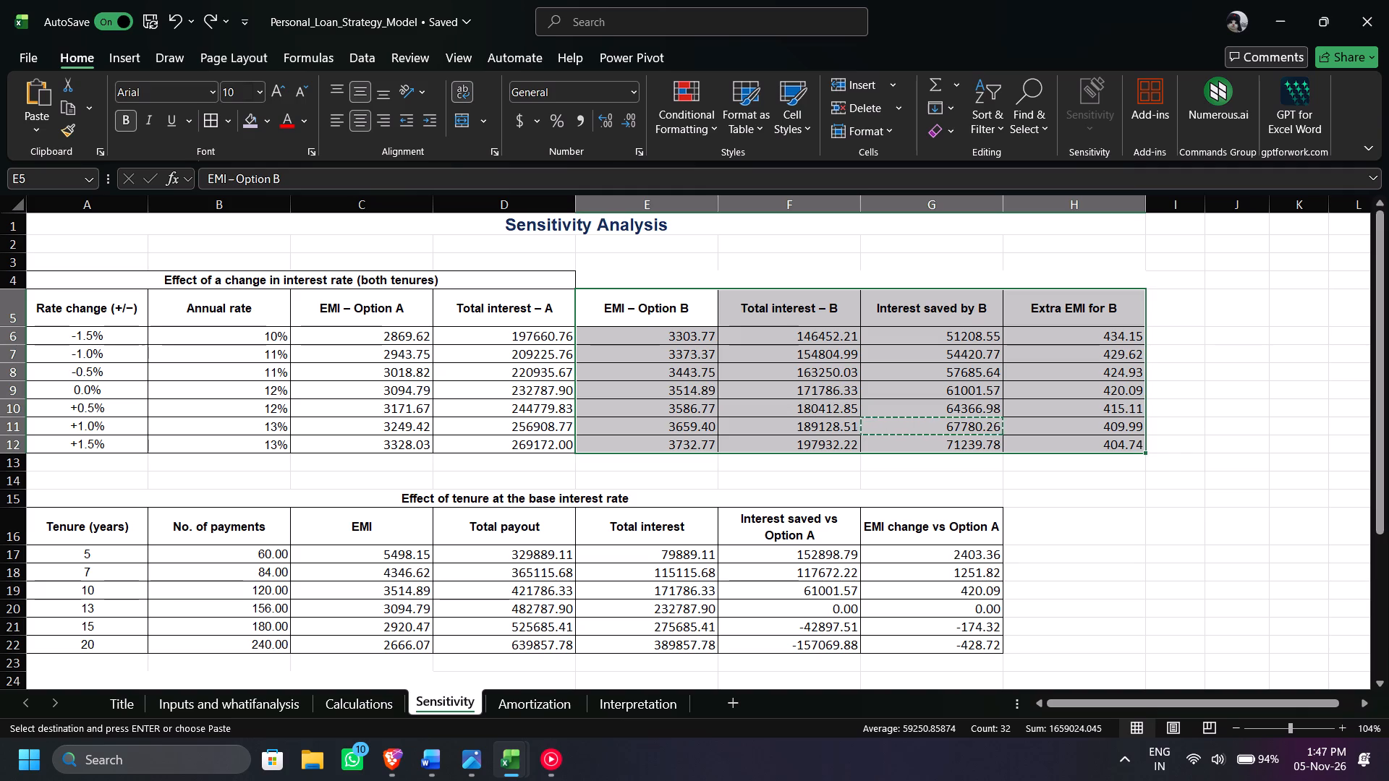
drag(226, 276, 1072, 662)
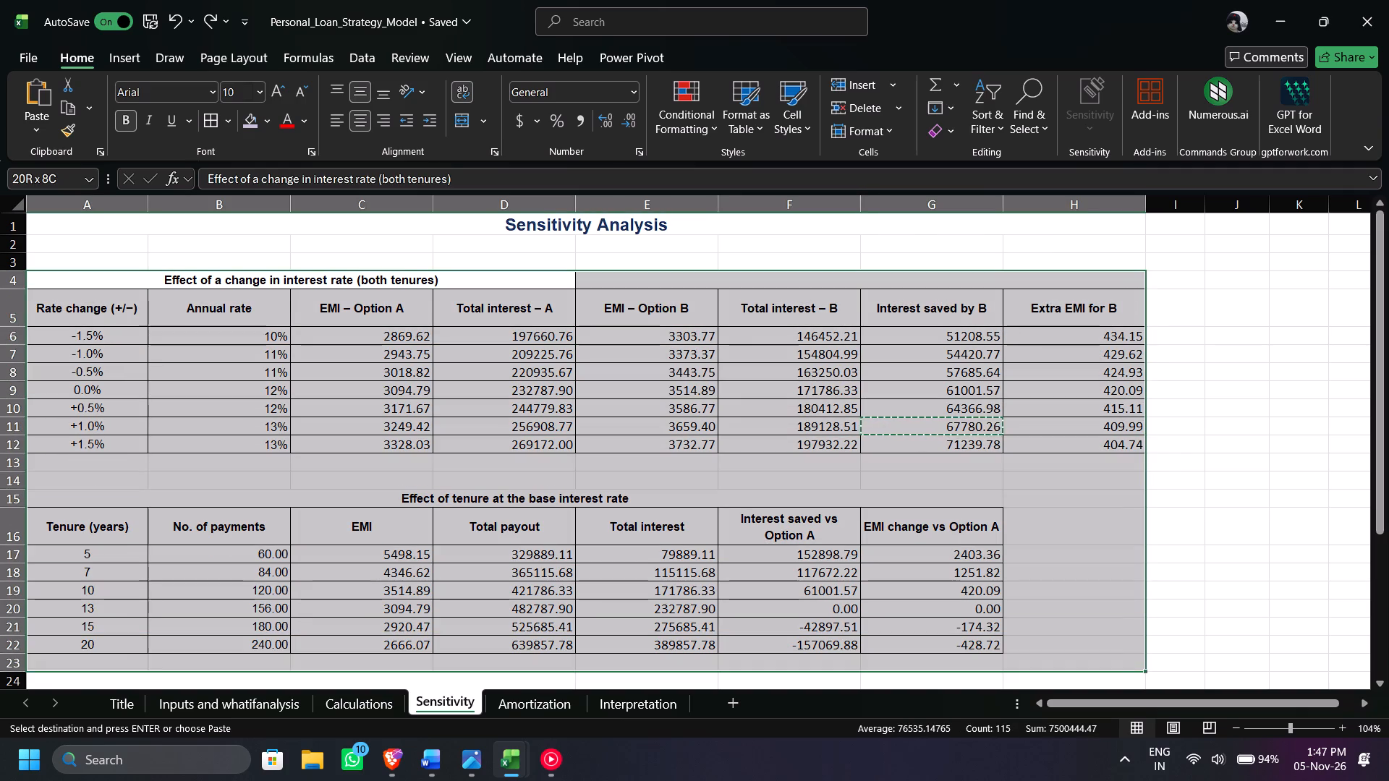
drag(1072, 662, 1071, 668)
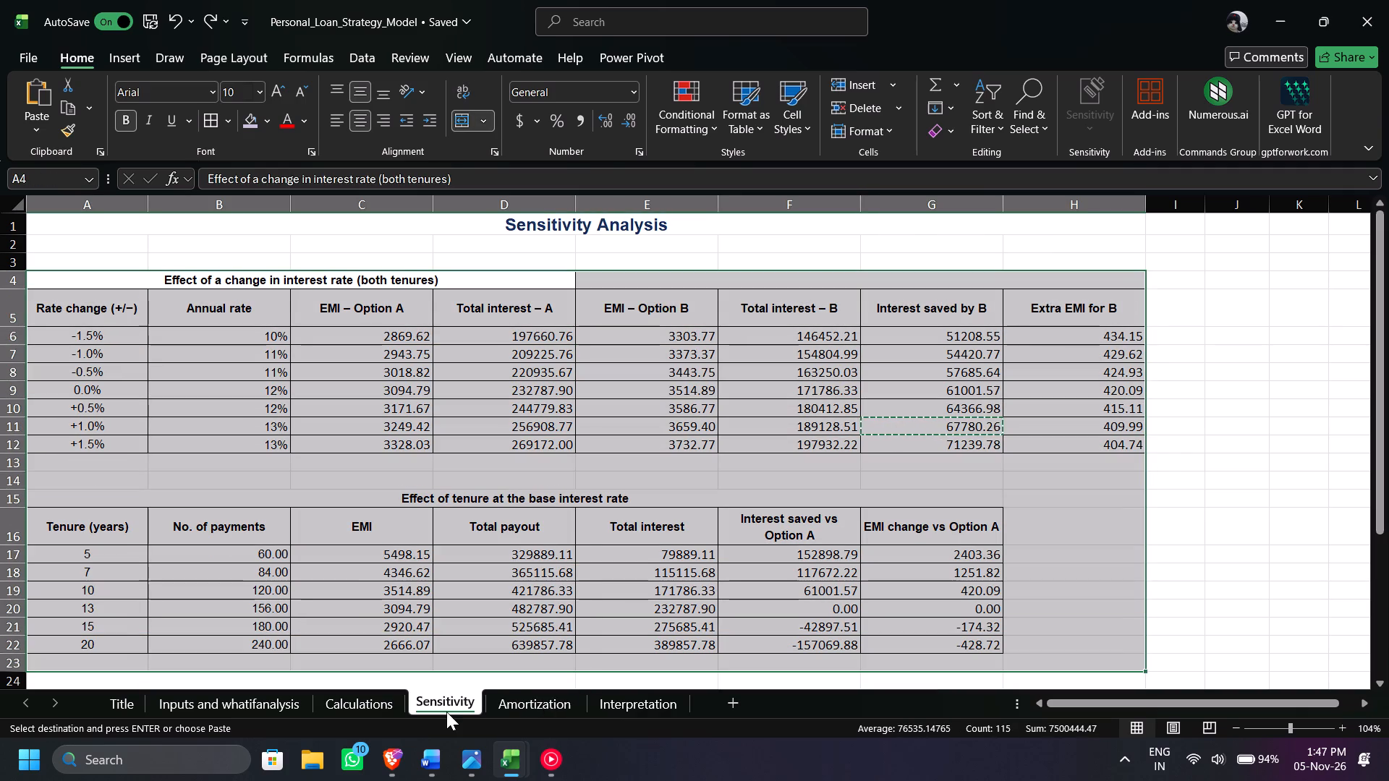
Delete the Sensitivity sheet from the workbook.
right_click(446, 712)
click(521, 435)
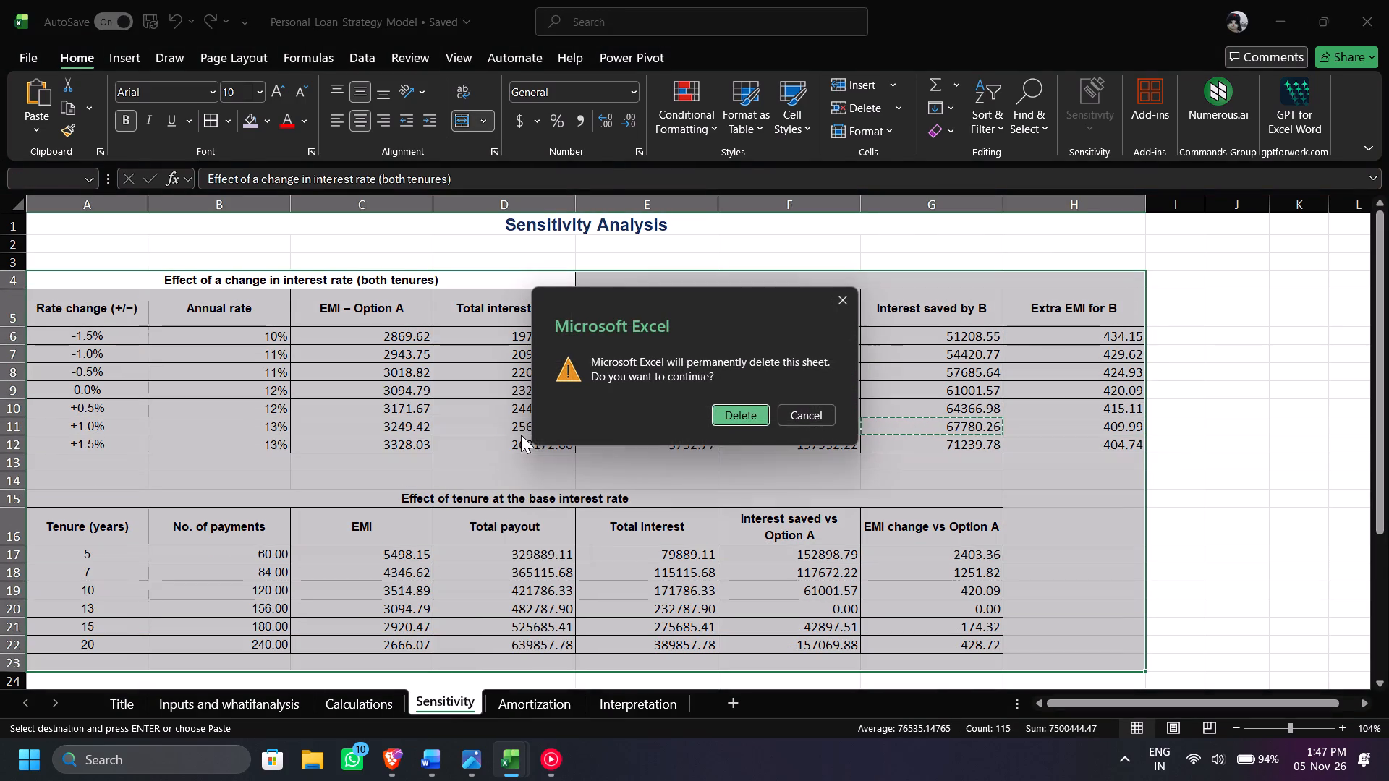
click(749, 414)
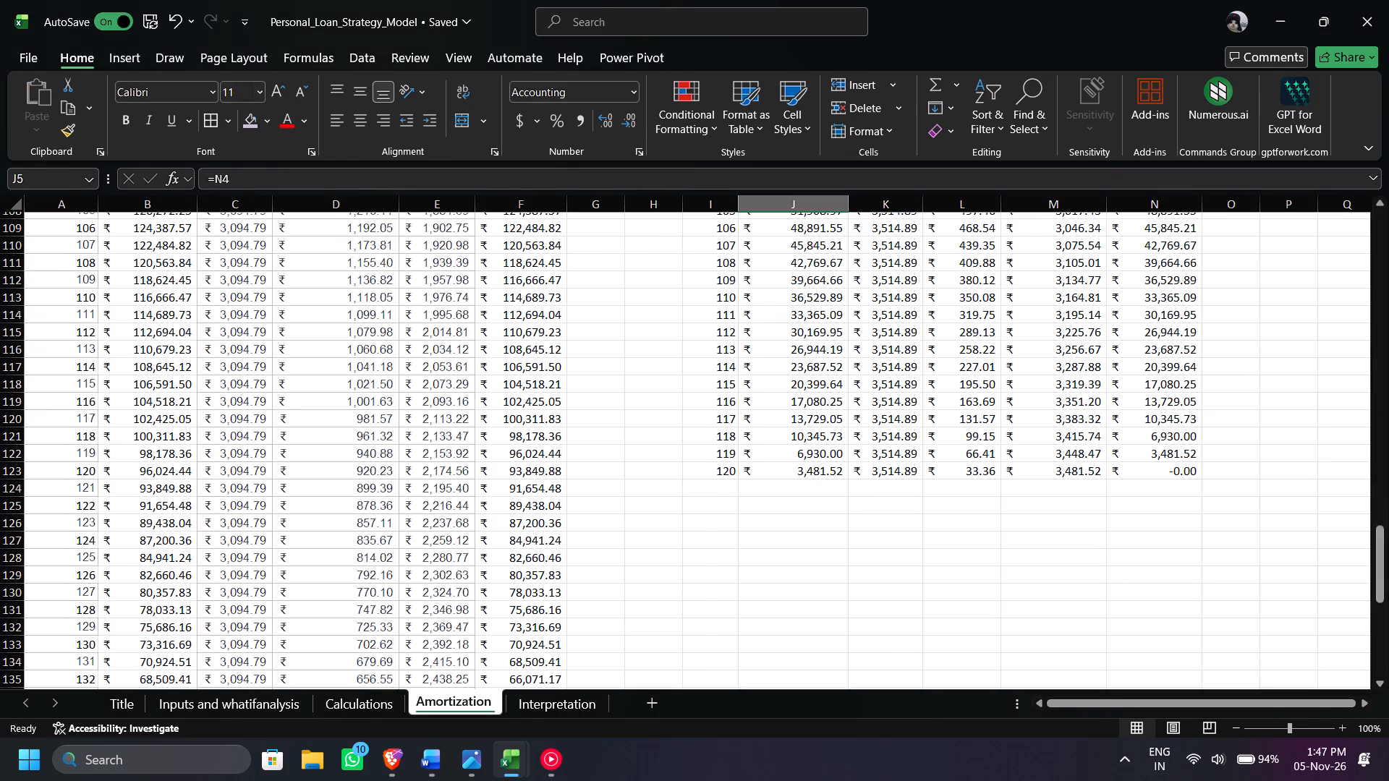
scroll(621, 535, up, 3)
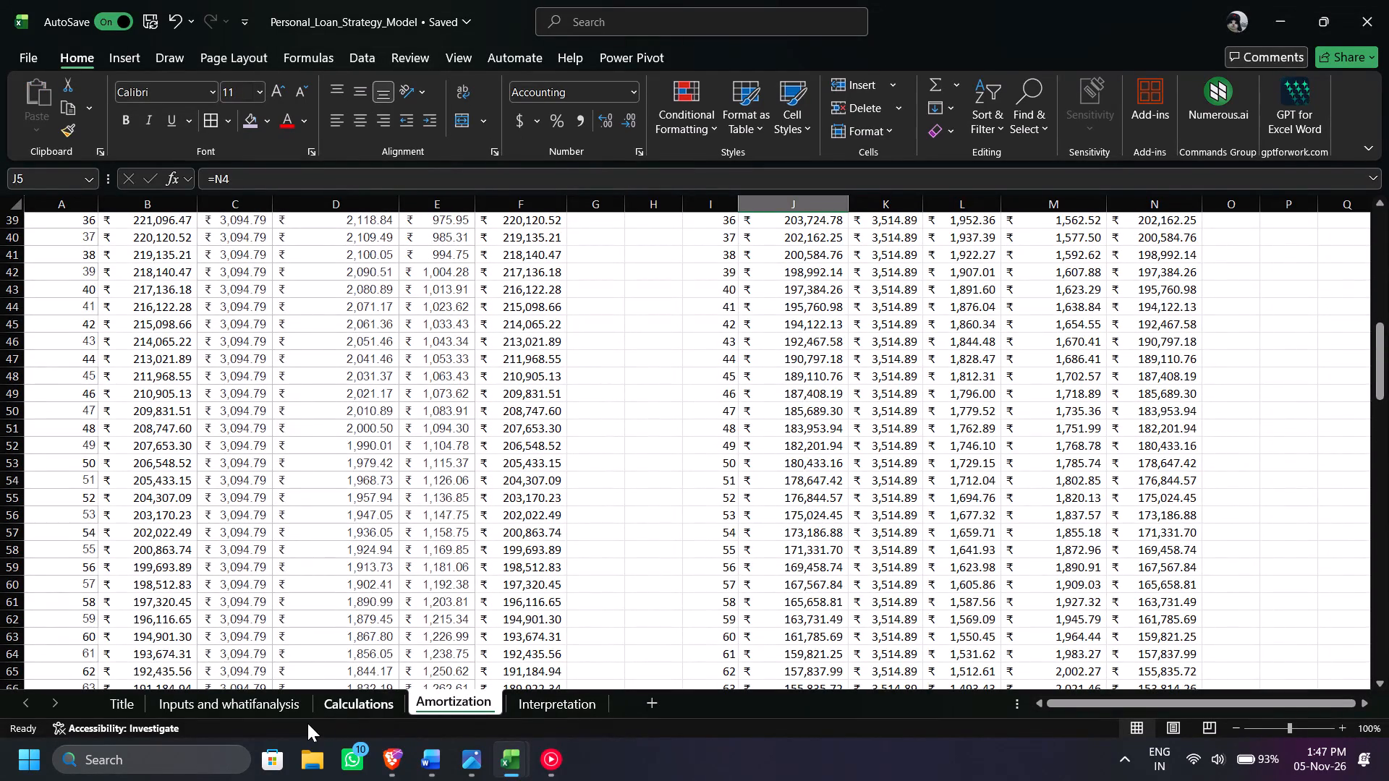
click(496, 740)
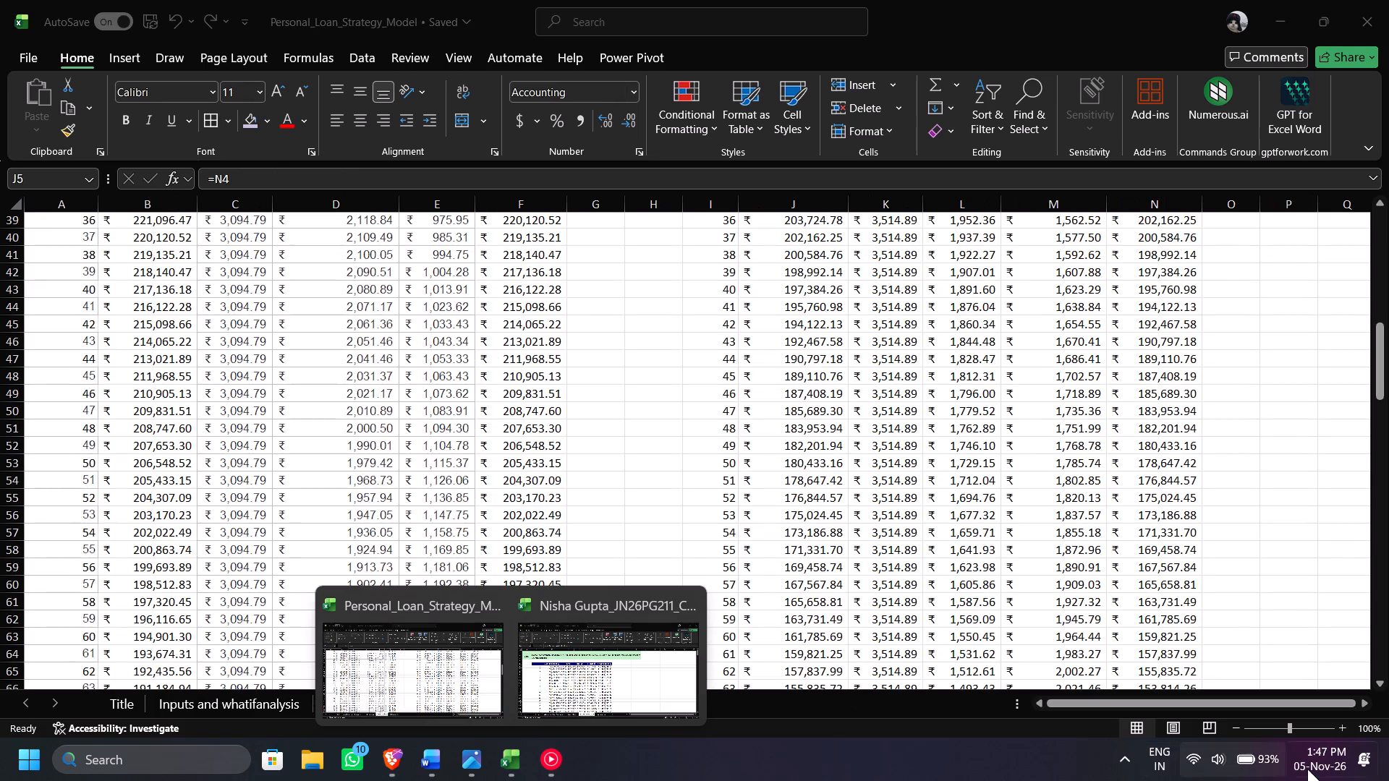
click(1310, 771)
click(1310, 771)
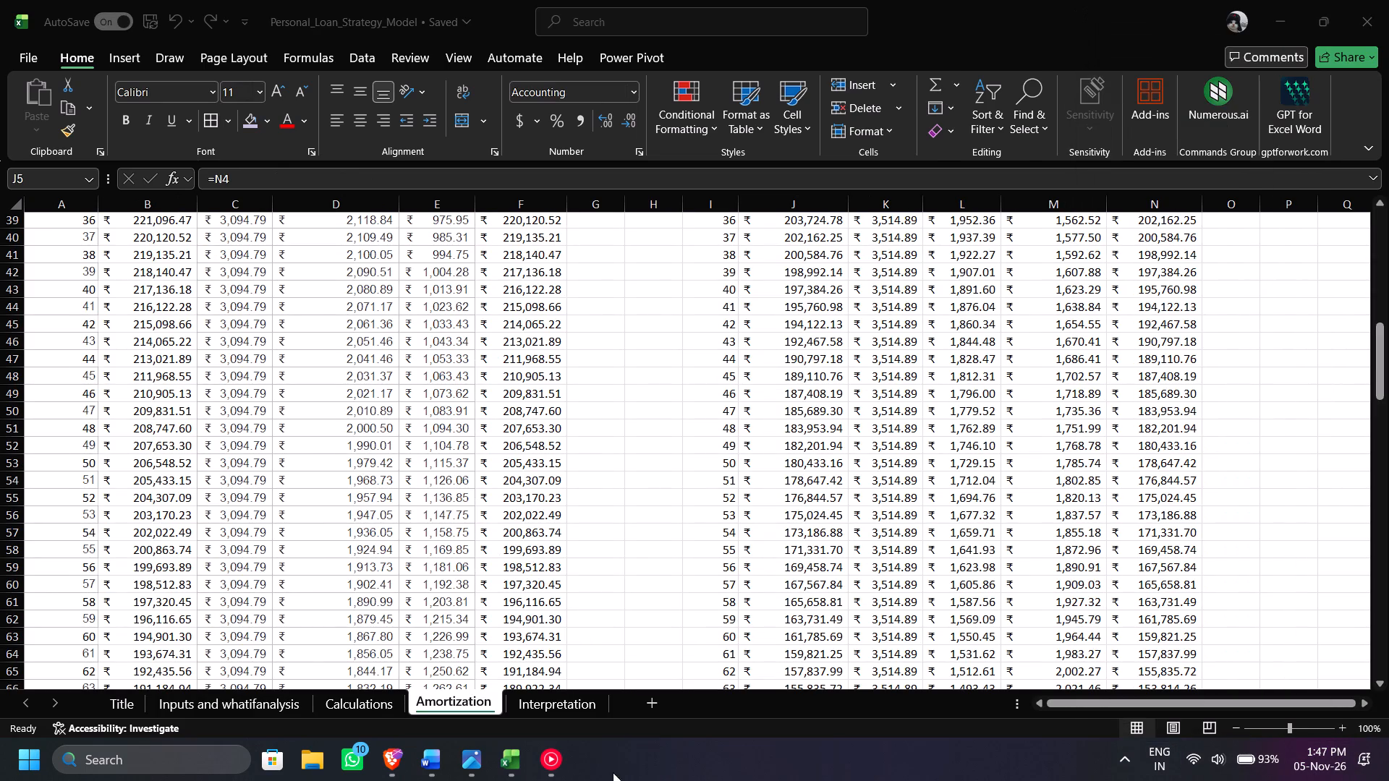
click(382, 767)
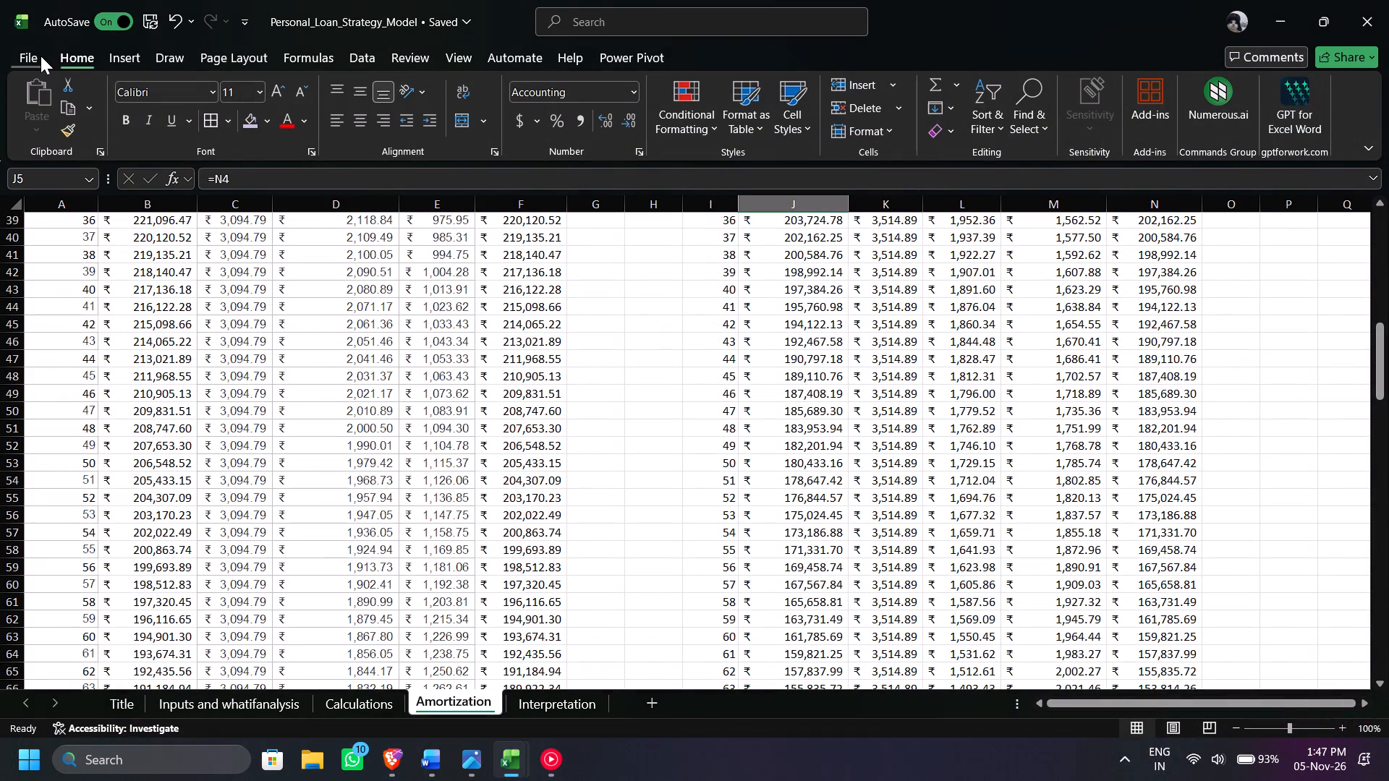
click(333, 20)
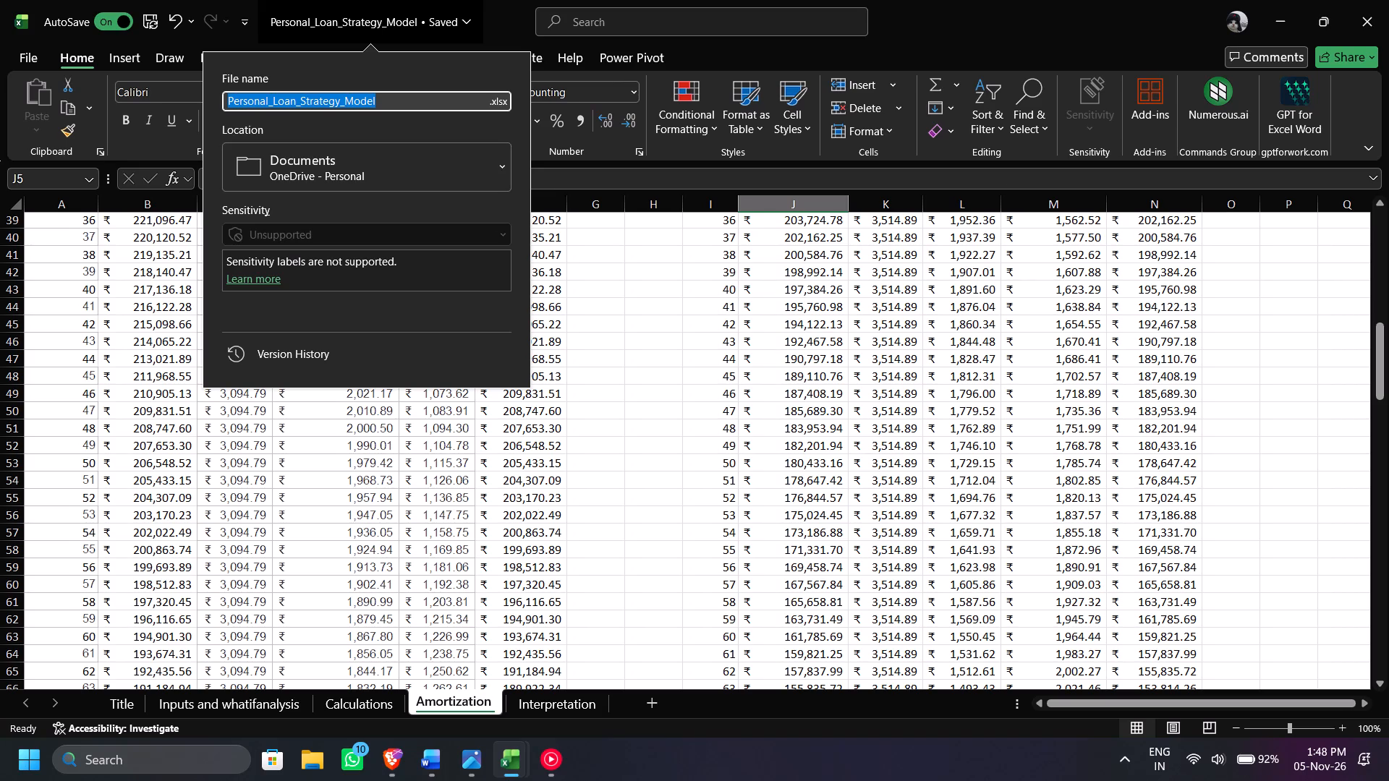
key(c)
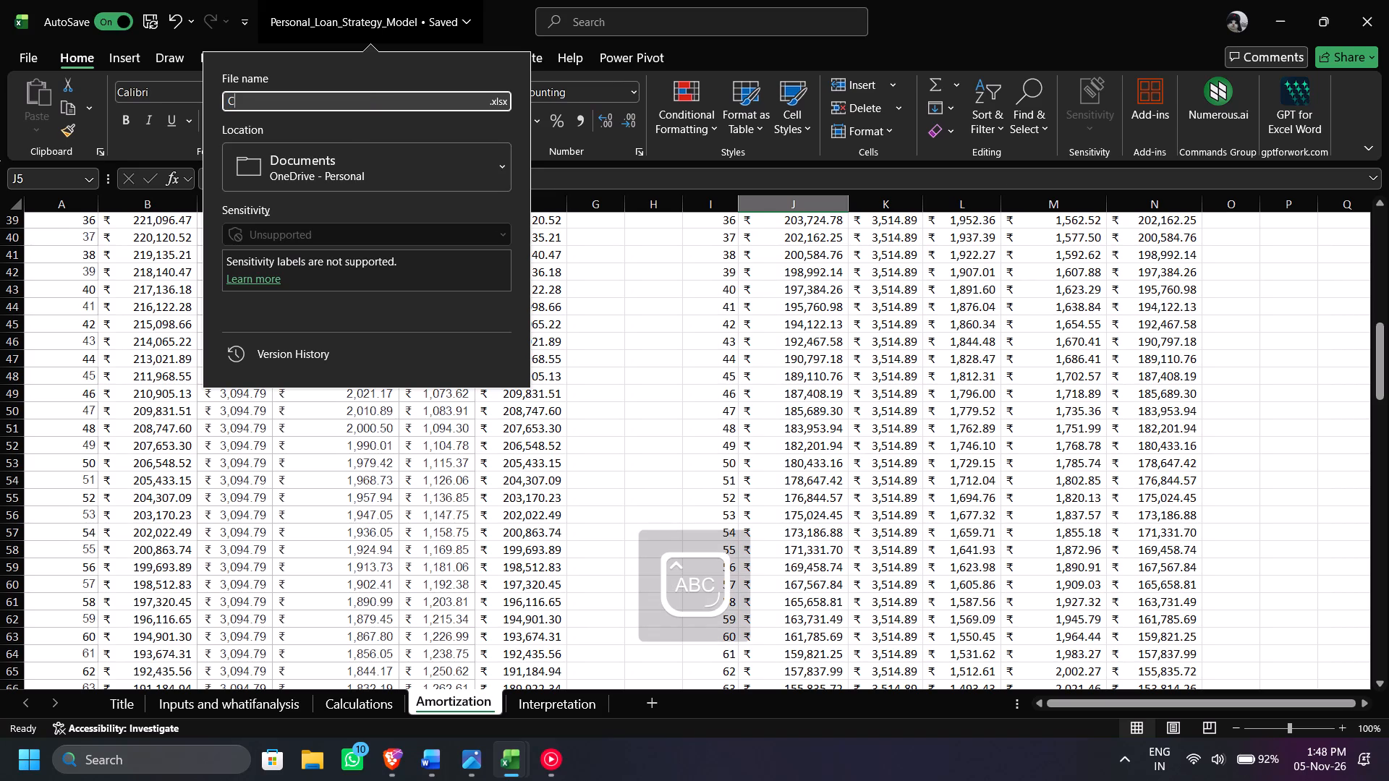
key(BackSpace)
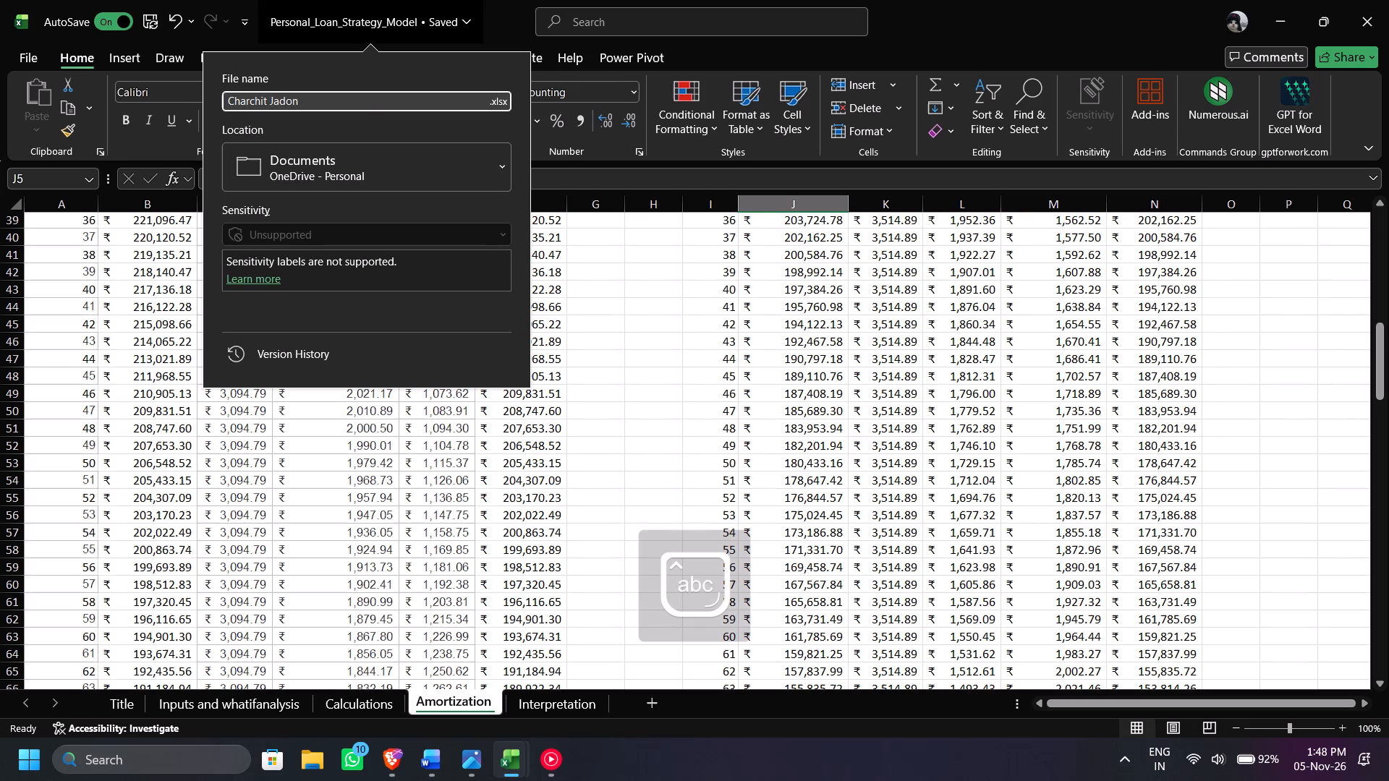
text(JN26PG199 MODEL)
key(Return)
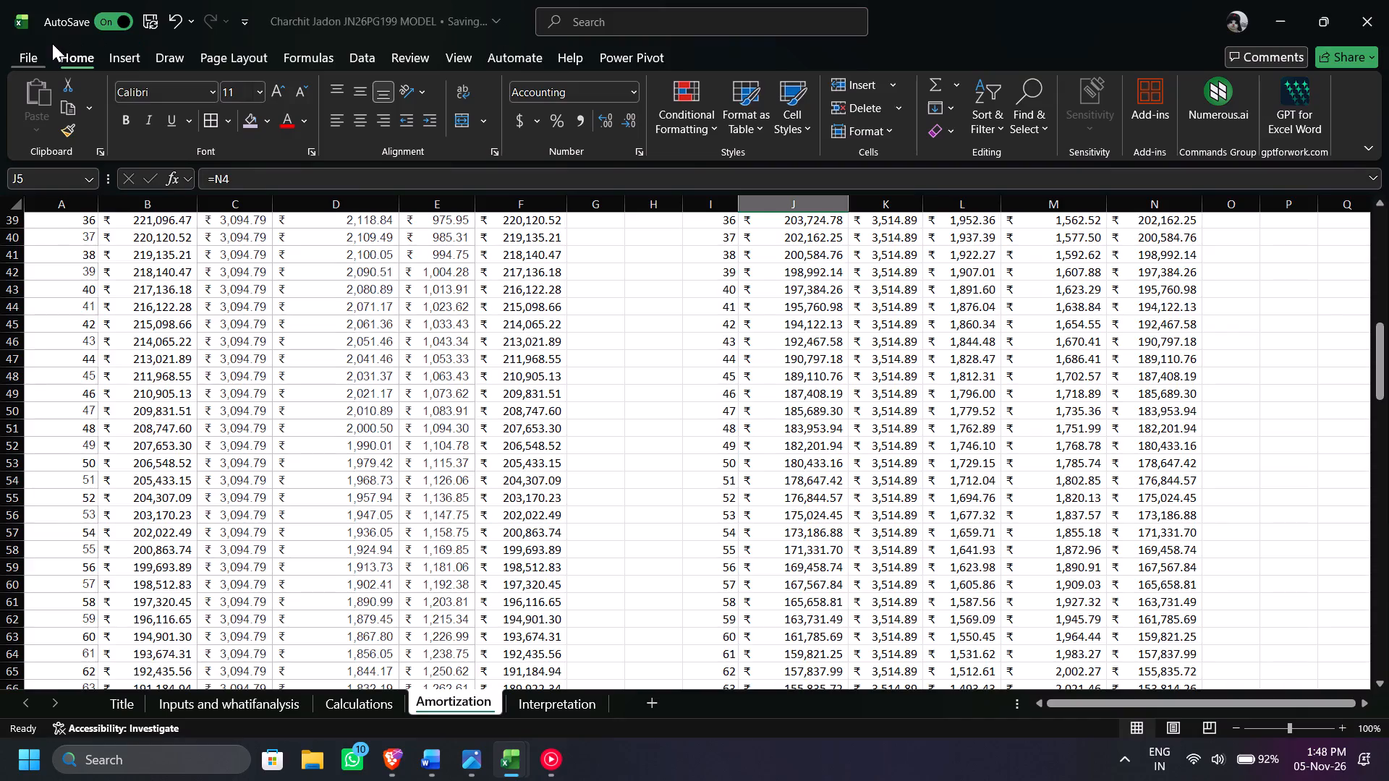
Save a copy of the renamed workbook in the Downloads folder as an Excel Workbook.
click(43, 50)
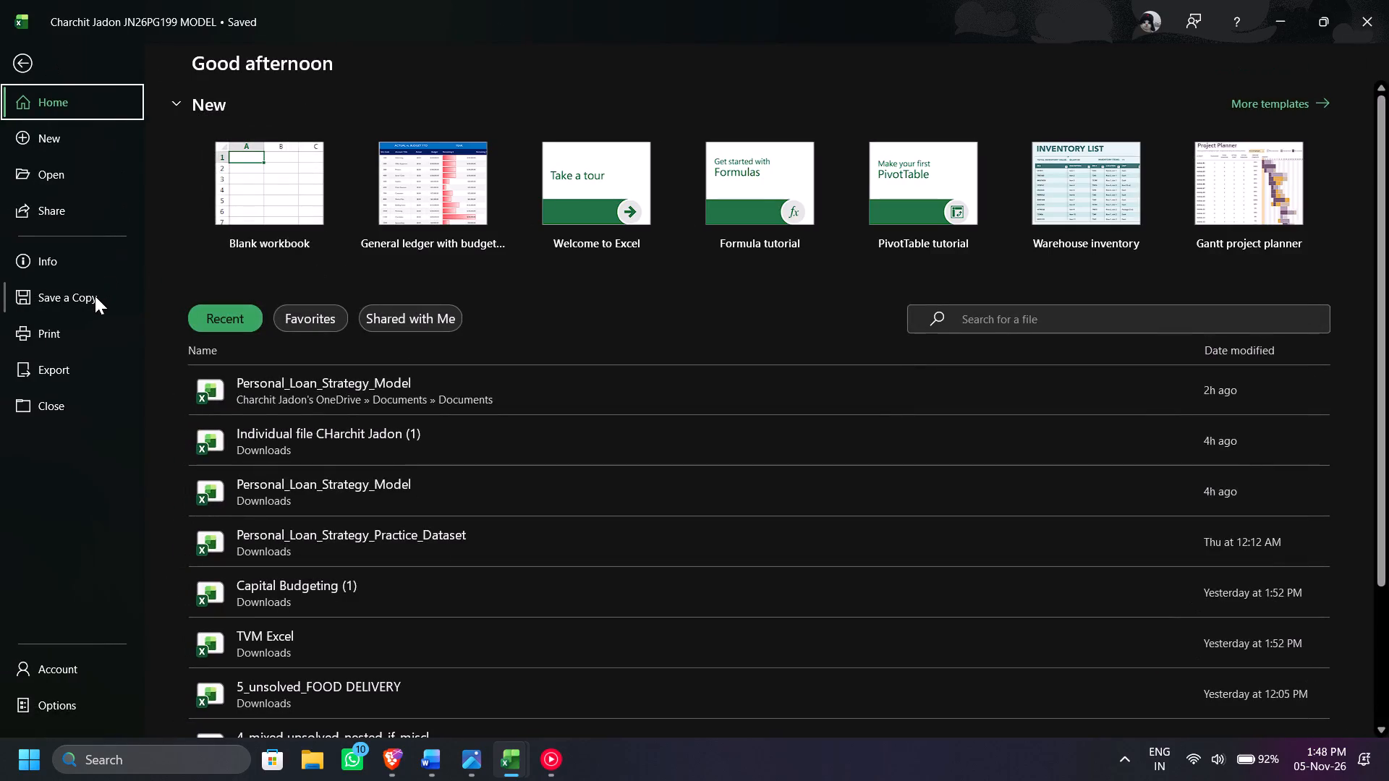
click(90, 306)
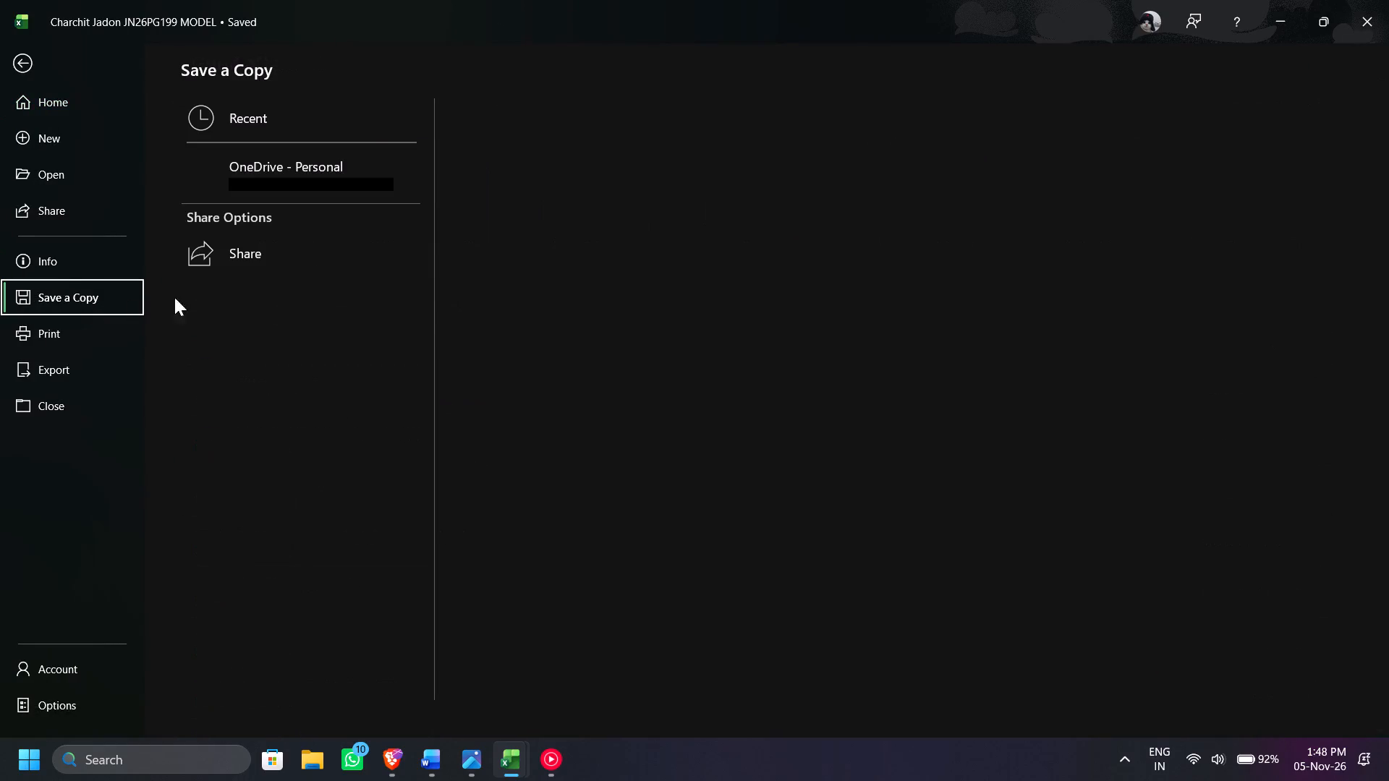
click(252, 422)
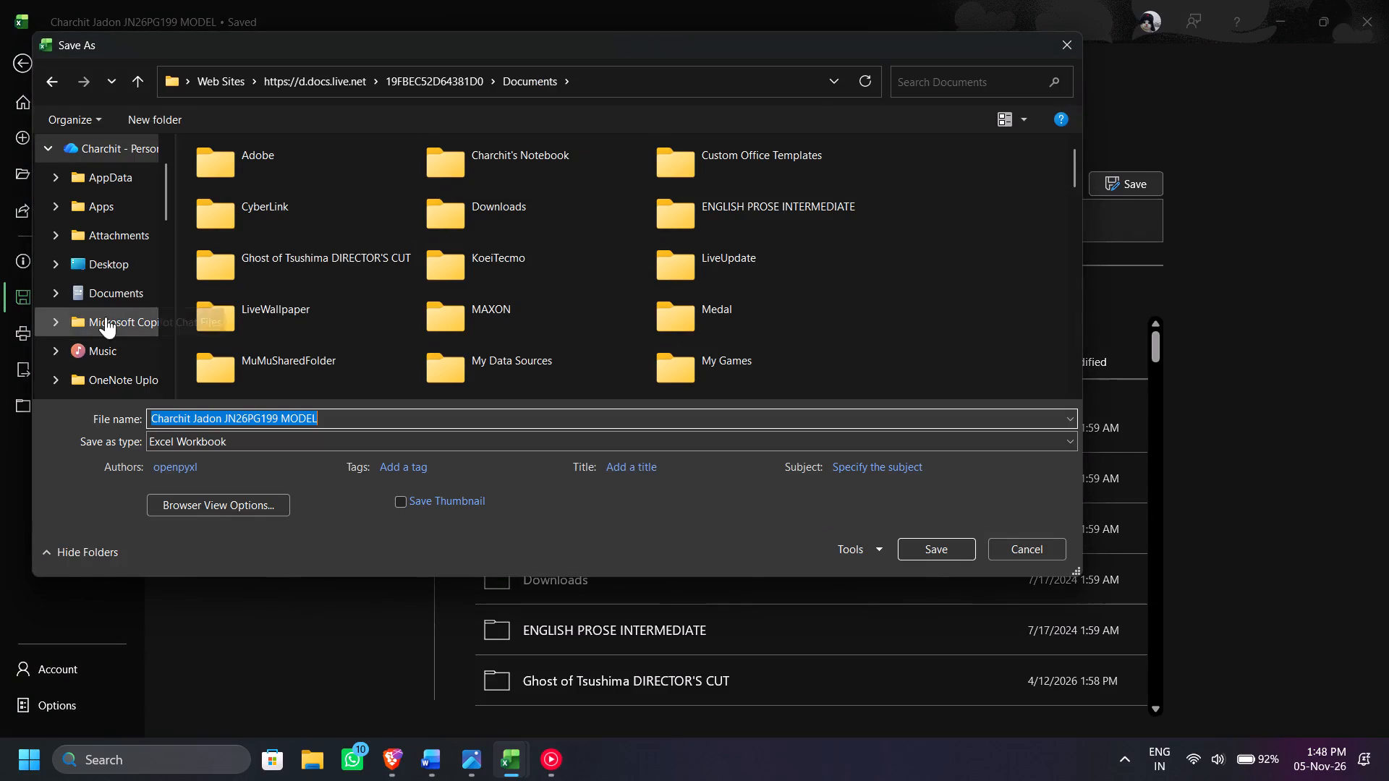
scroll(106, 317, down, 1)
double_click(106, 313)
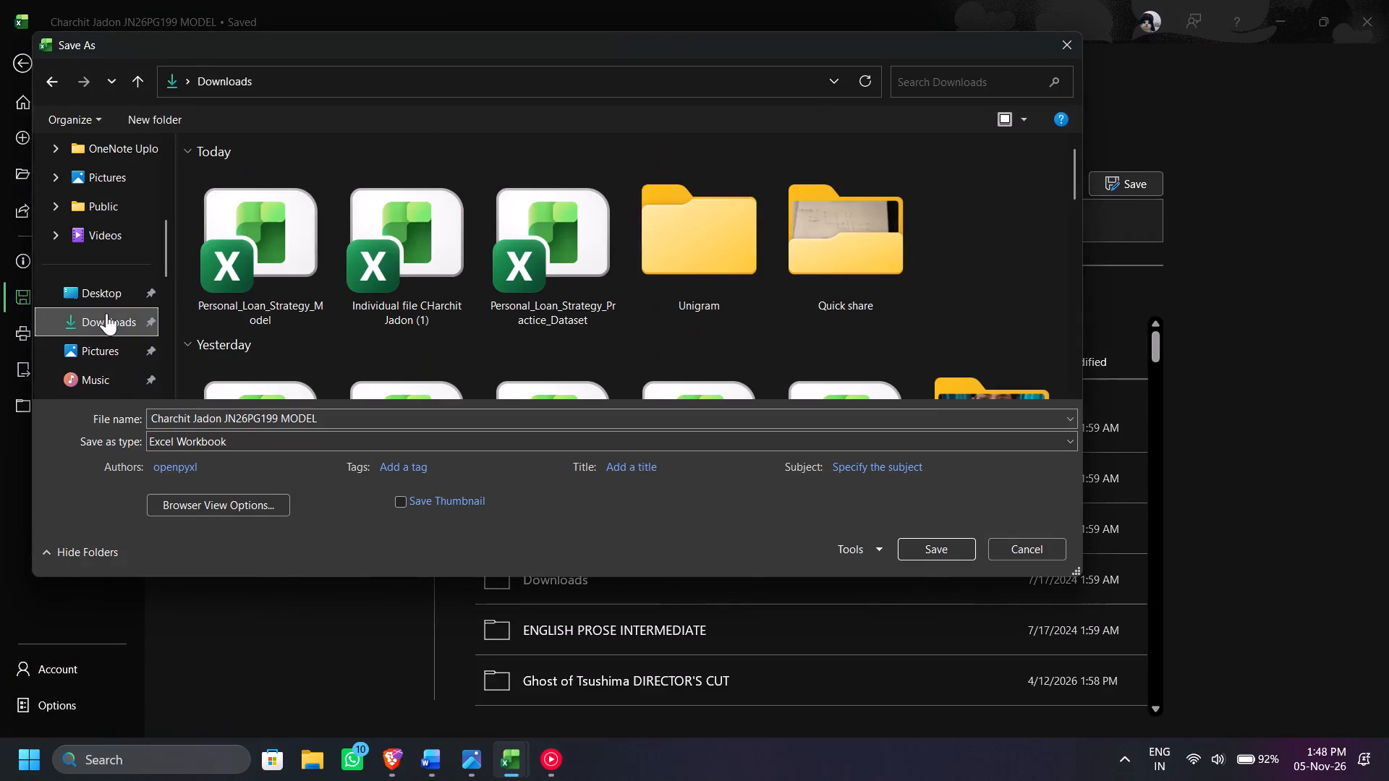
click(976, 558)
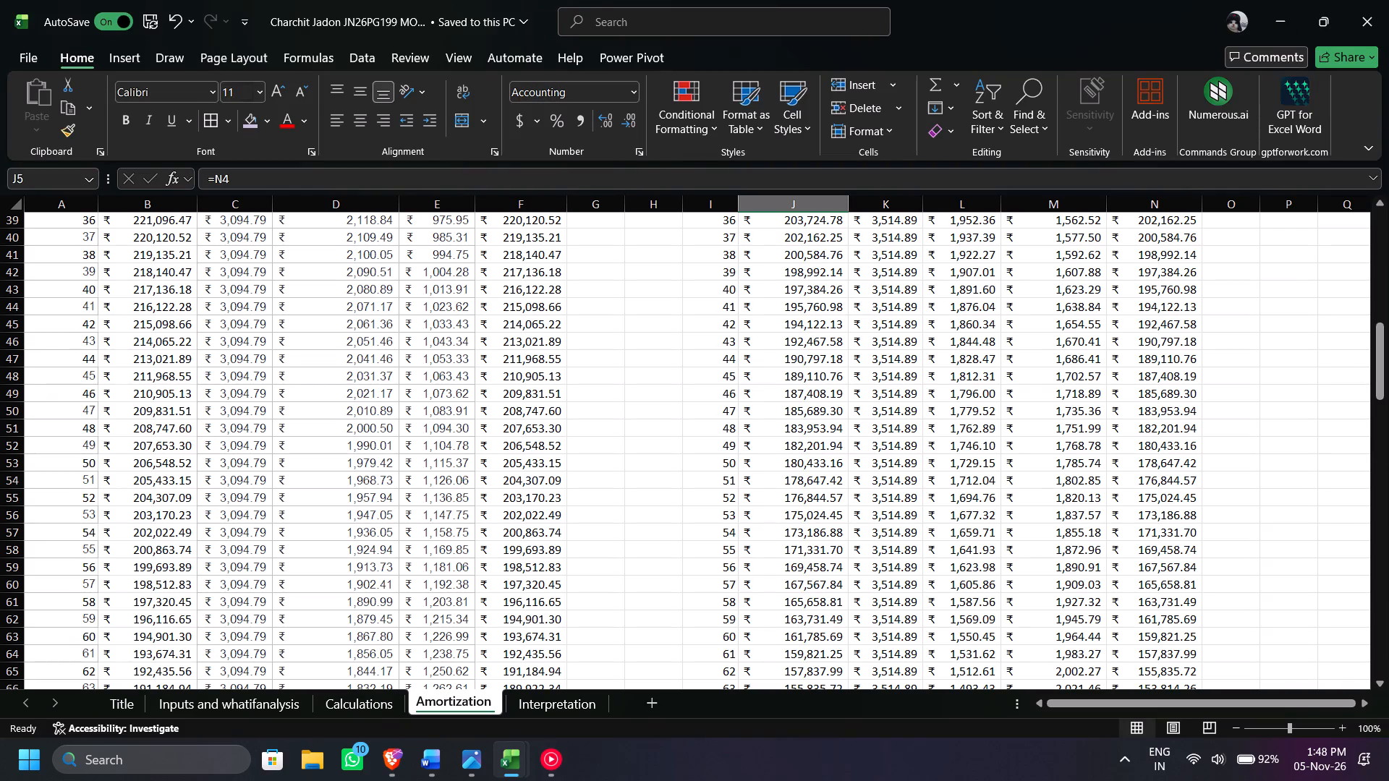
Close the other student's CF Excel Model workbook without saving its changes.
click(668, 296)
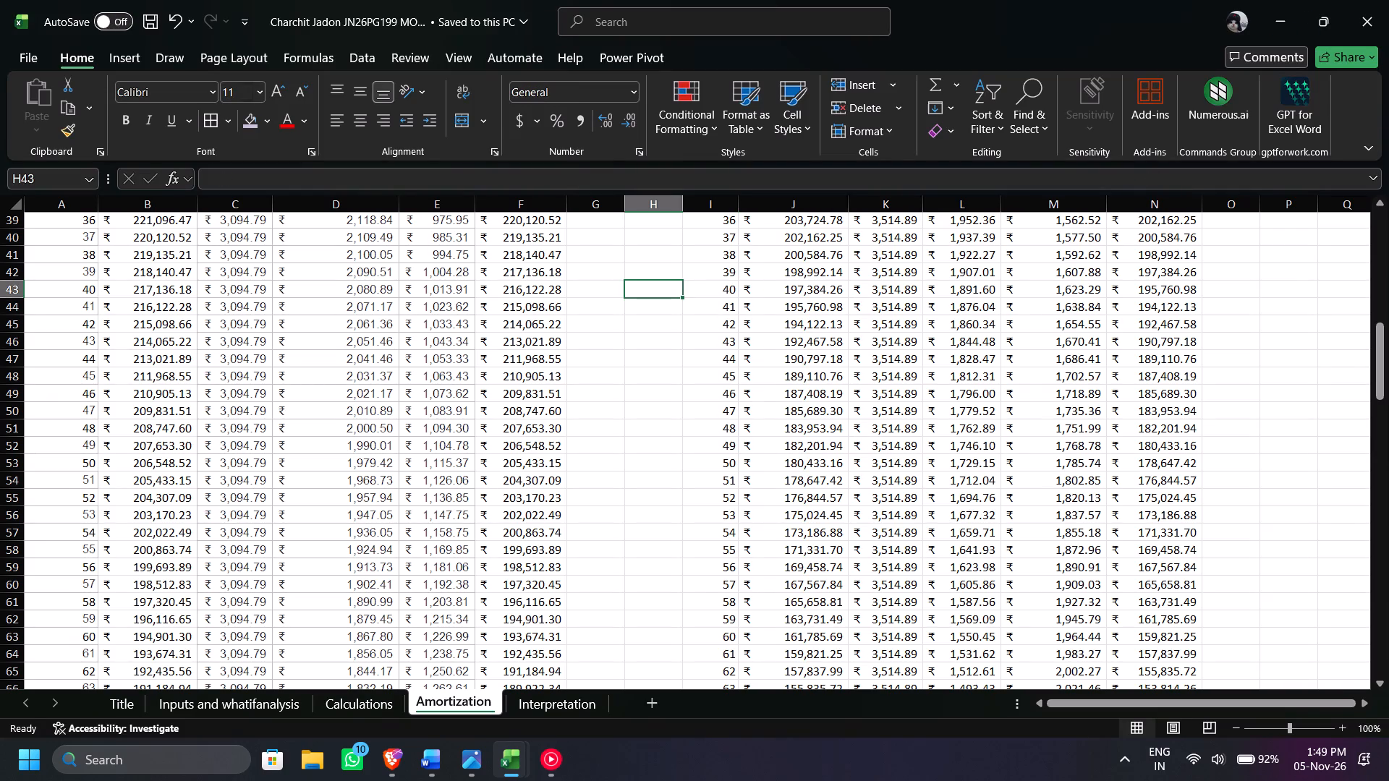
scroll(409, 419, left, 1)
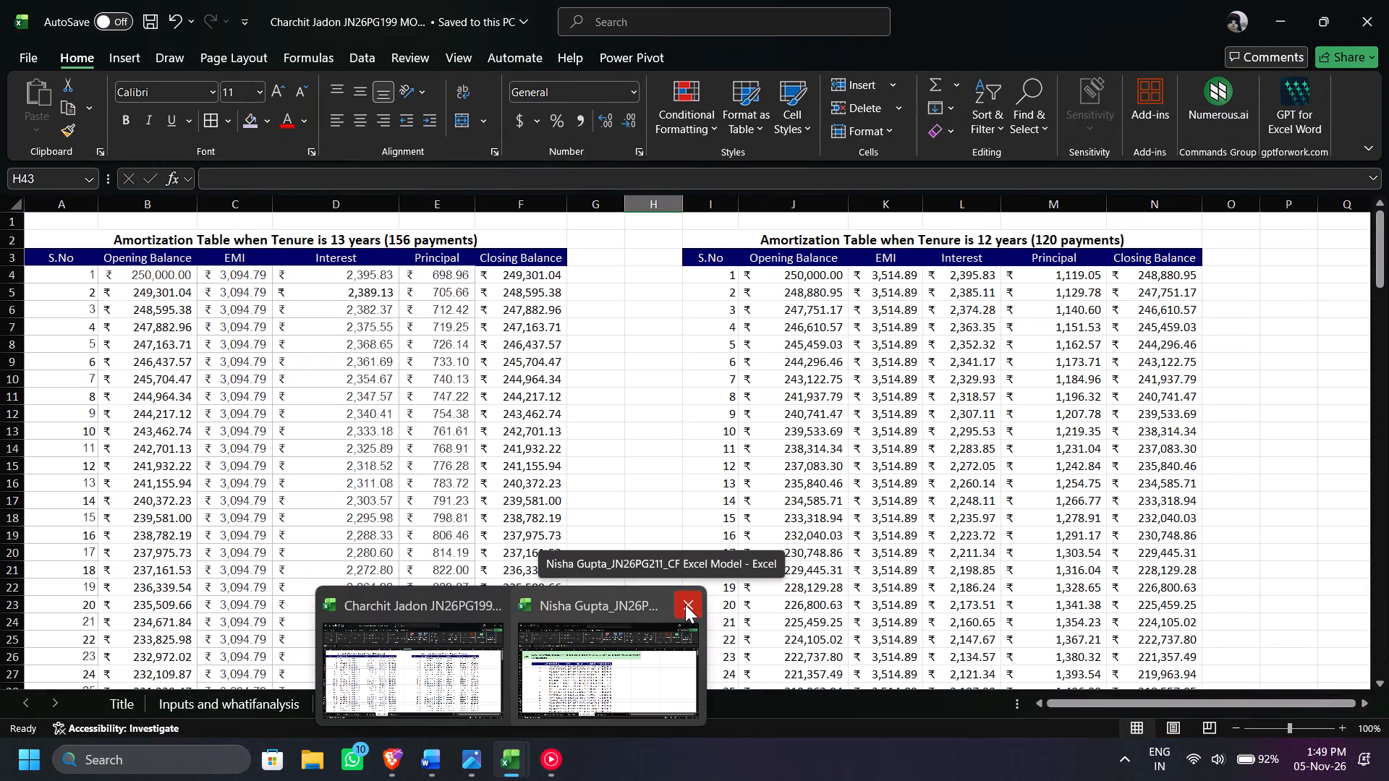
click(685, 605)
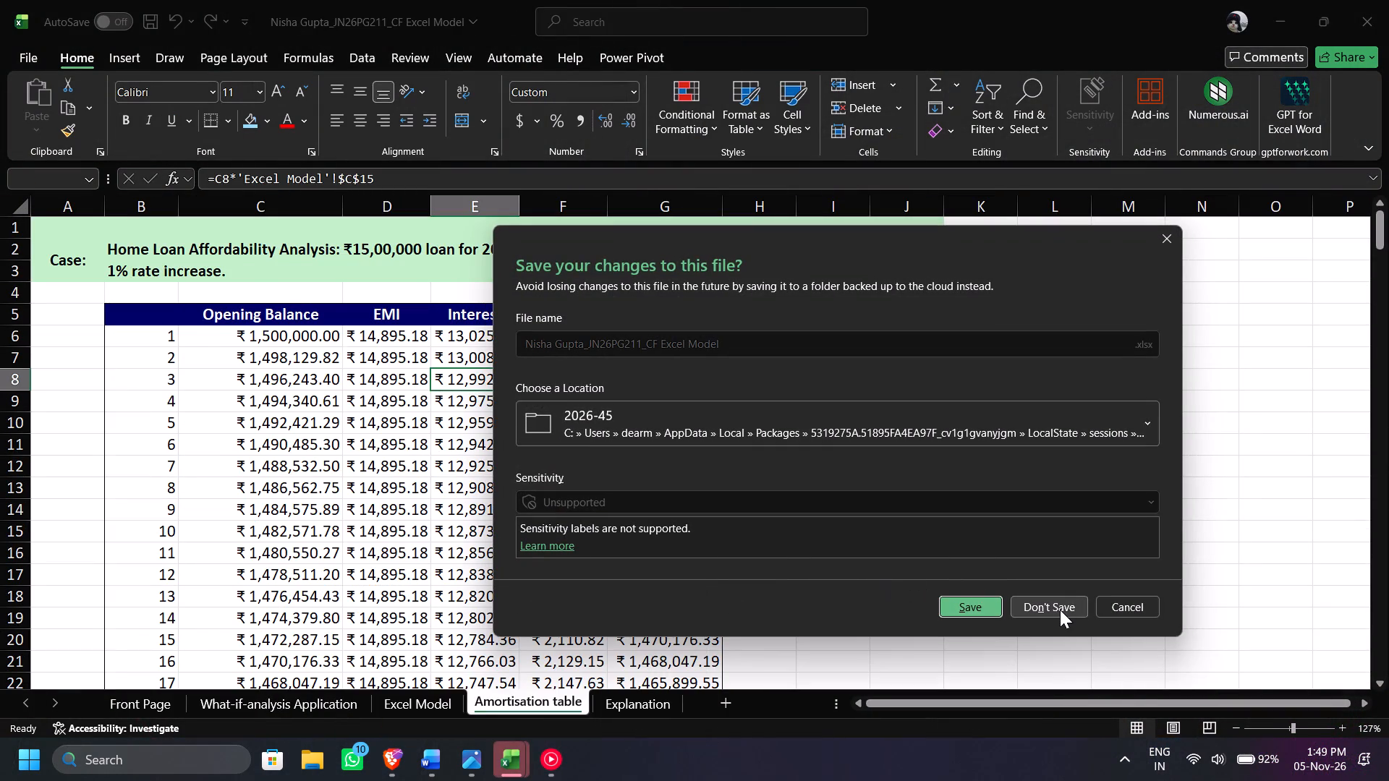
click(1060, 610)
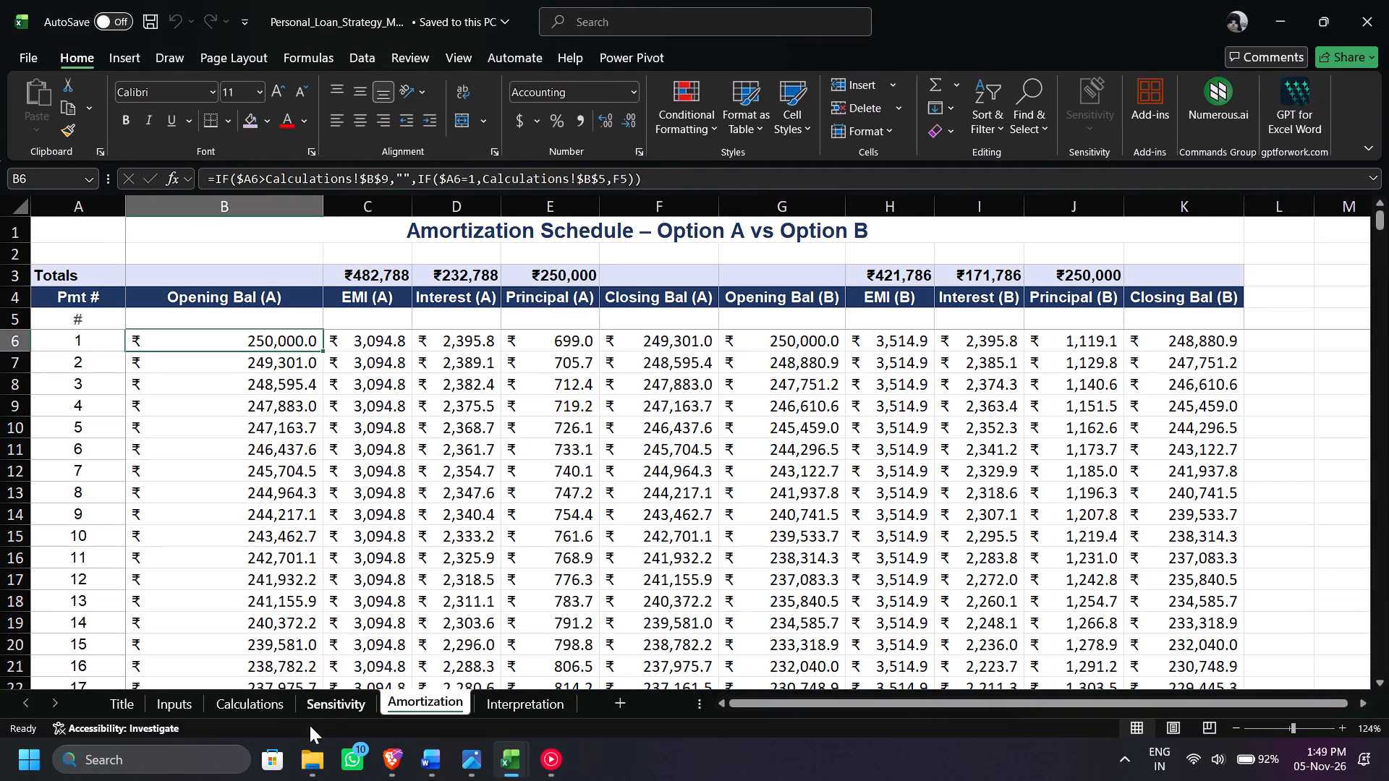
Move the Sensitivity sheet from Personal_Loan_Strategy_Model into the renamed MODEL workbook, placing it before the Amortization sheet.
click(323, 706)
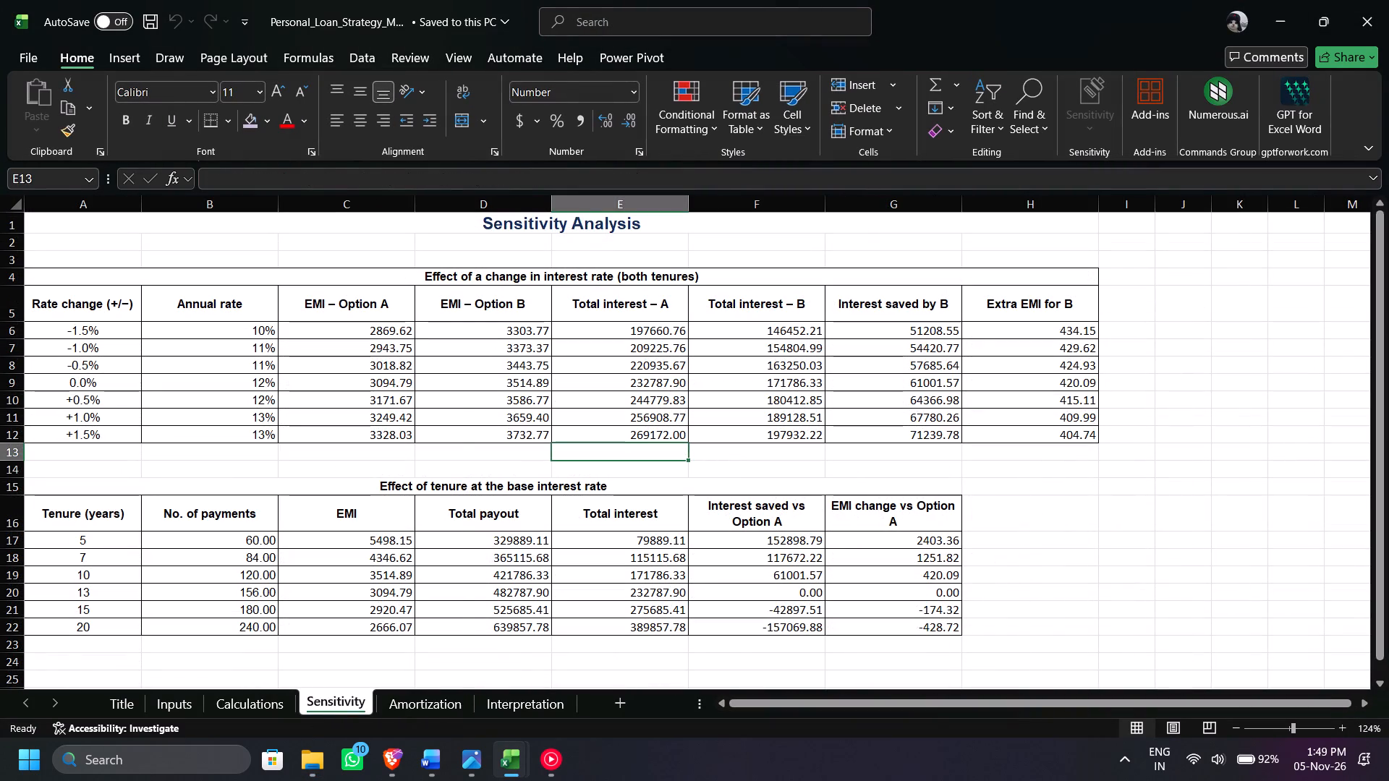
right_click(325, 698)
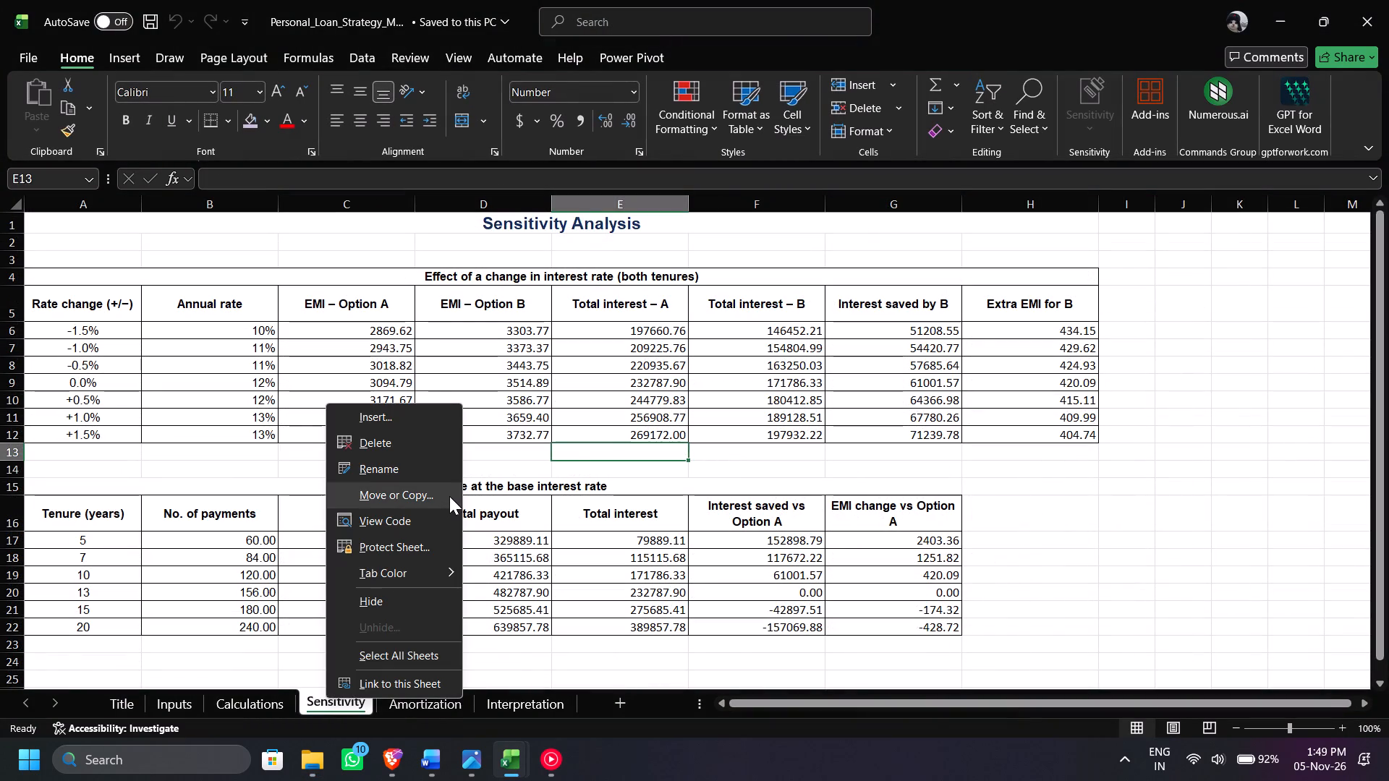
click(449, 496)
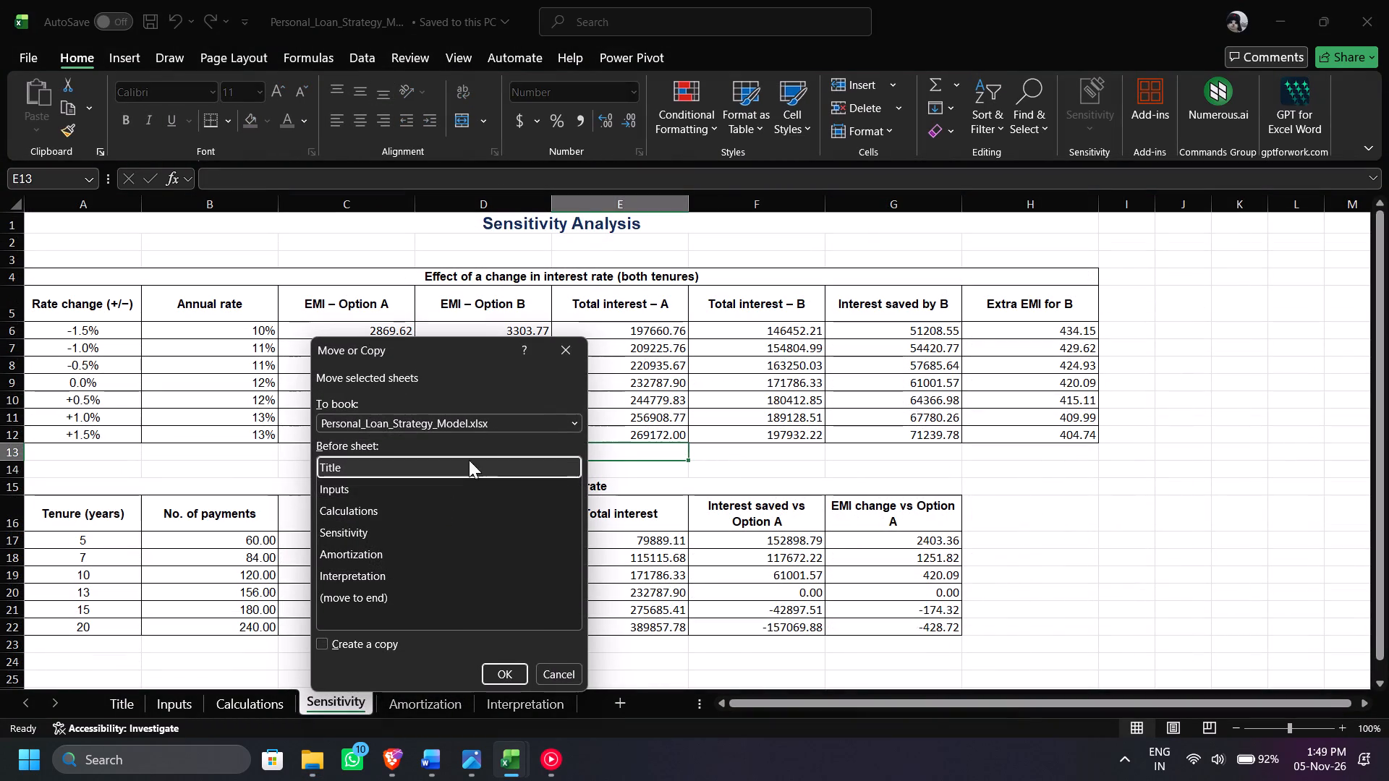
click(498, 425)
click(446, 459)
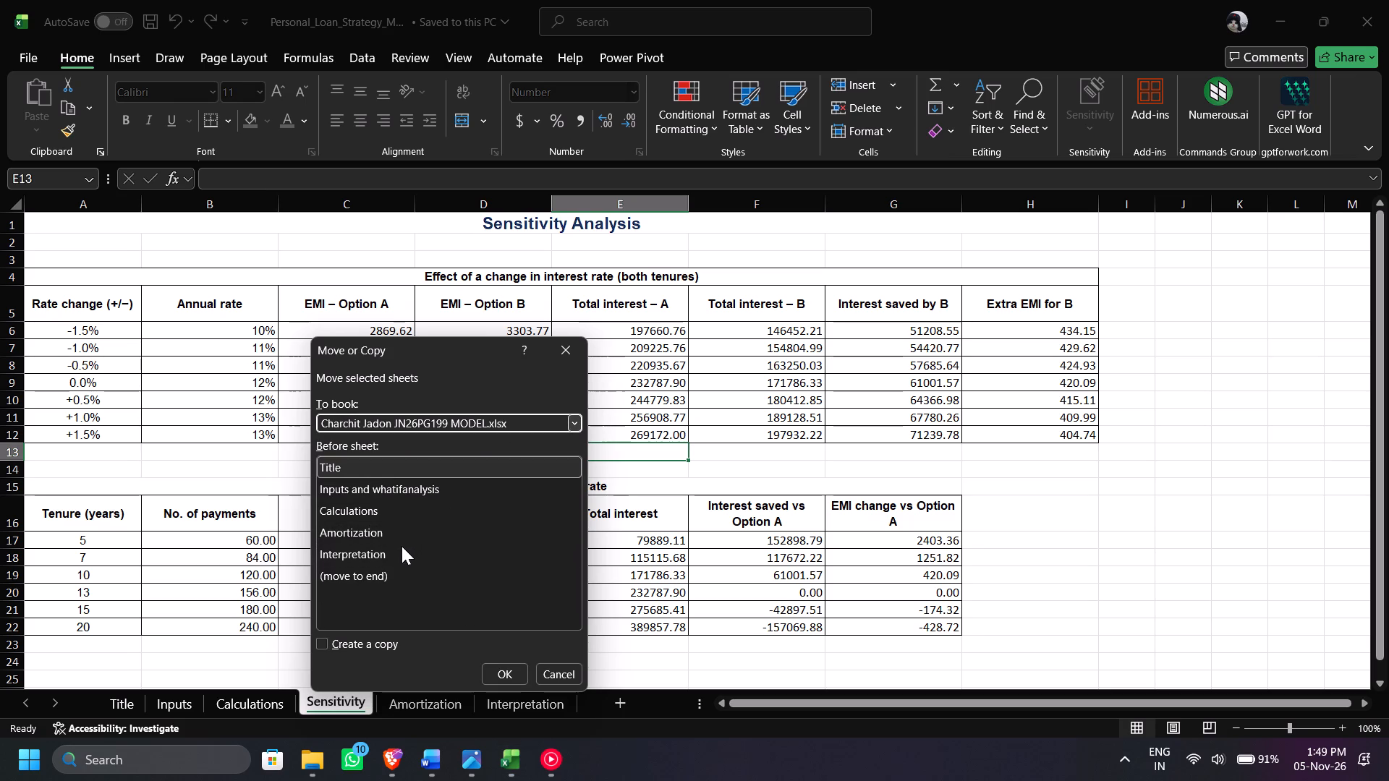
click(402, 526)
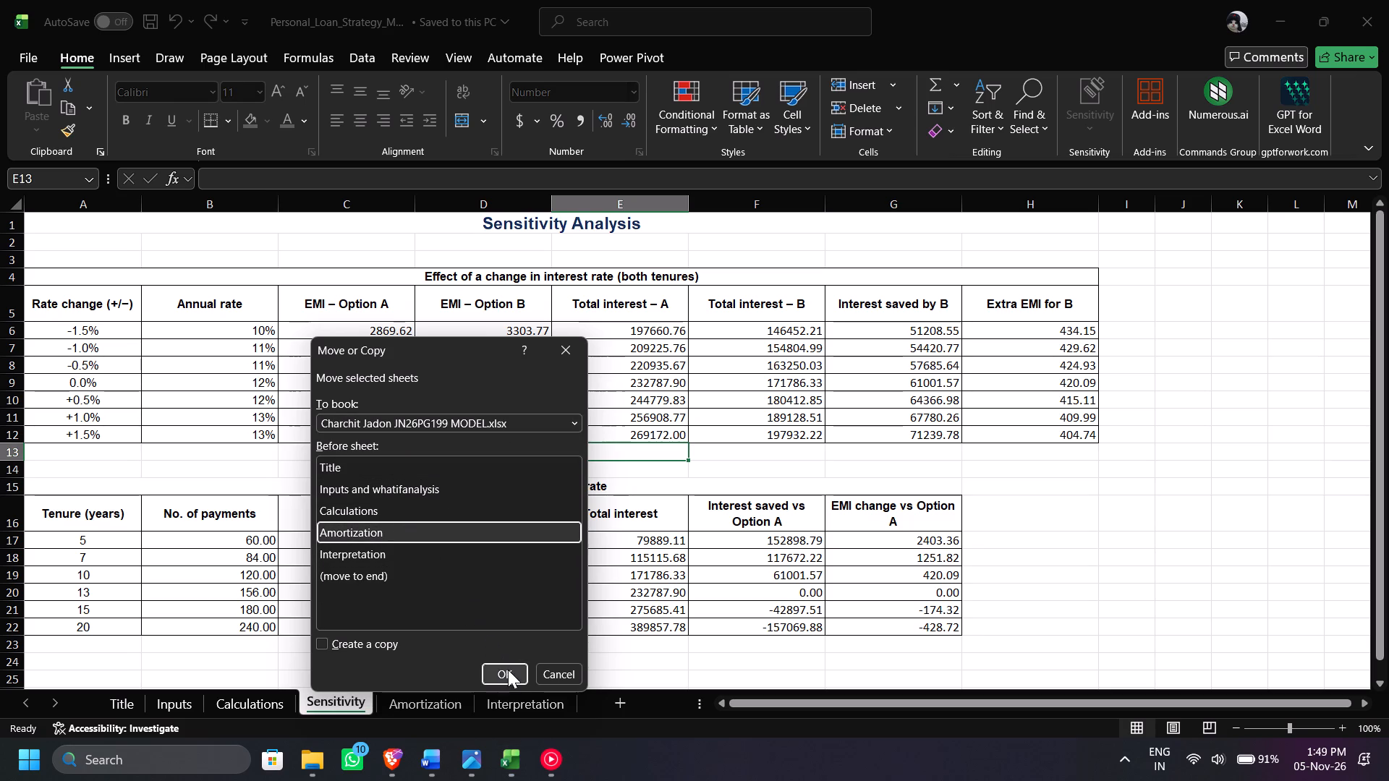
click(509, 670)
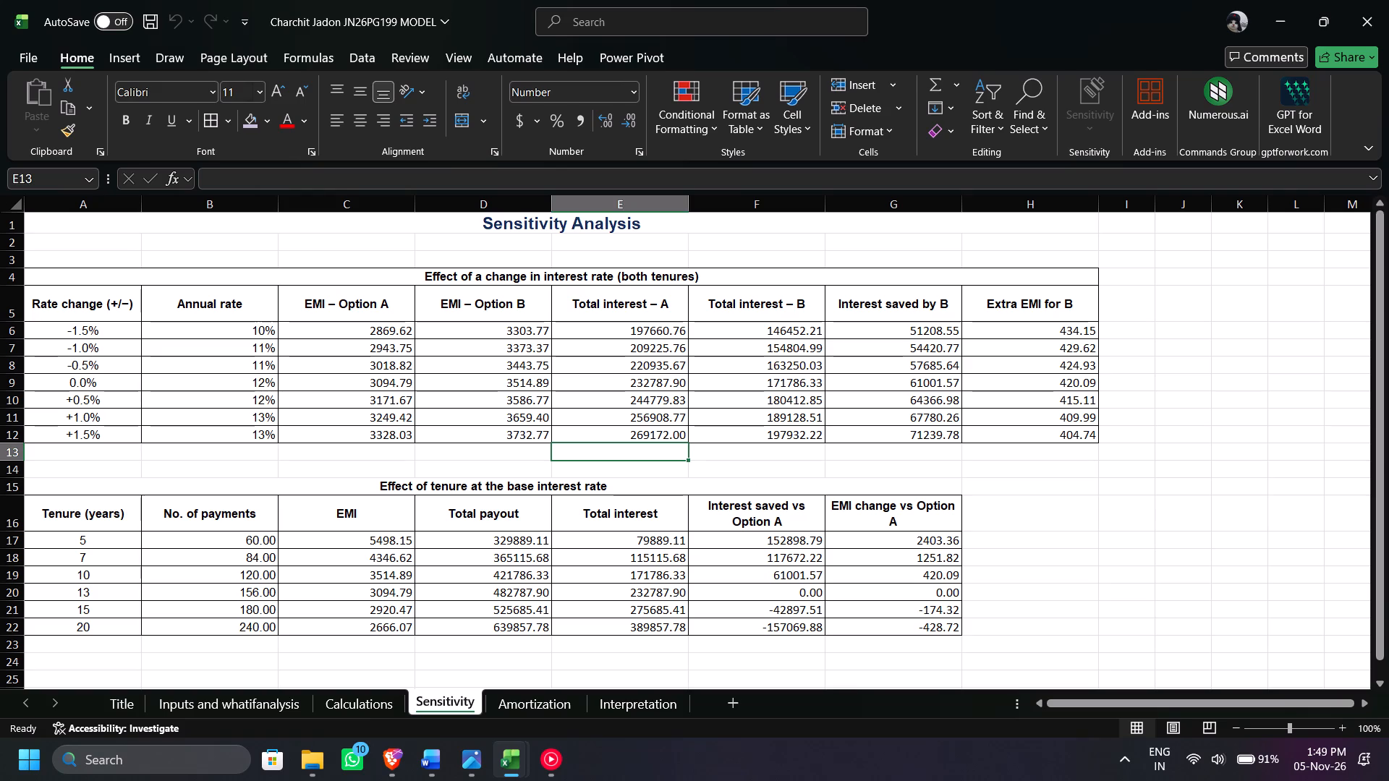
Check the Sensitivity and Amortization sheets in the MODEL workbook, and close Personal_Loan_Strategy_Model without saving.
click(535, 705)
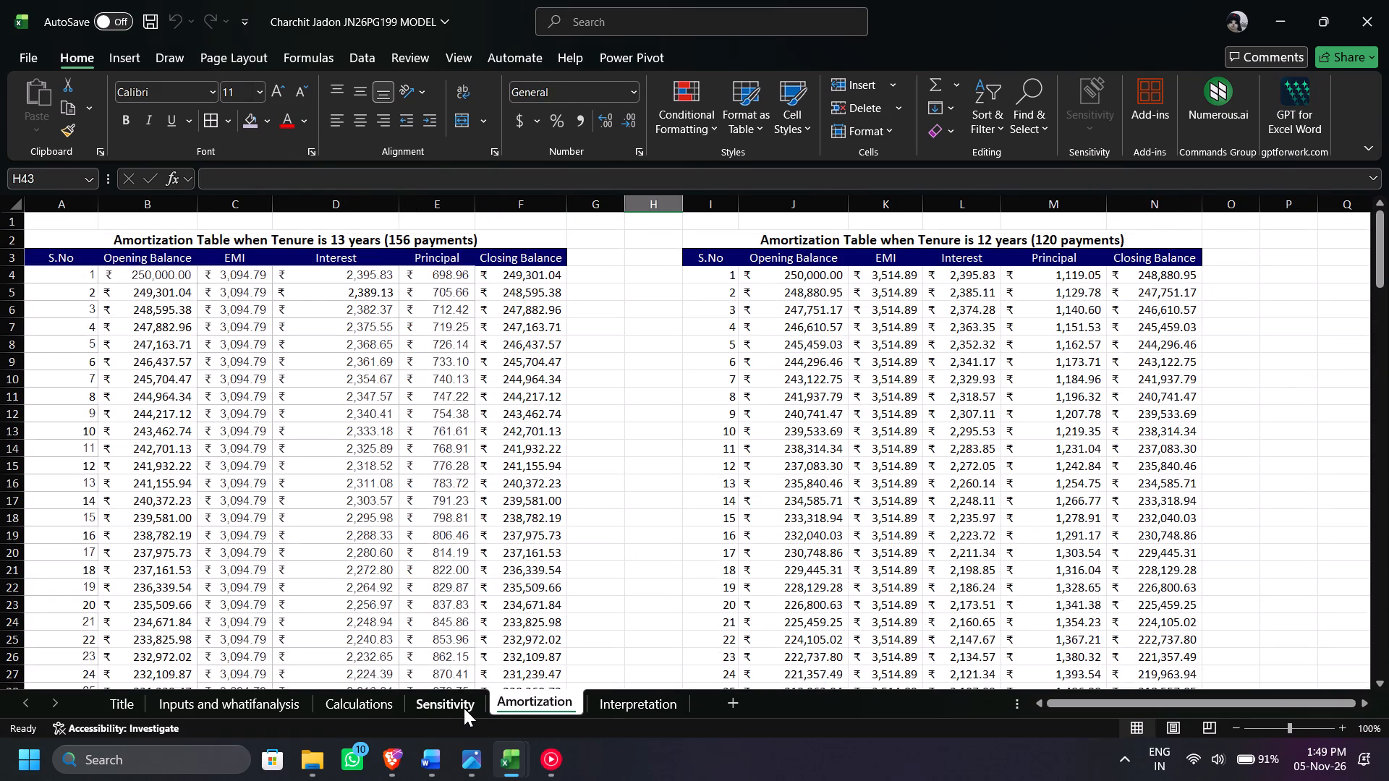
click(464, 708)
click(537, 707)
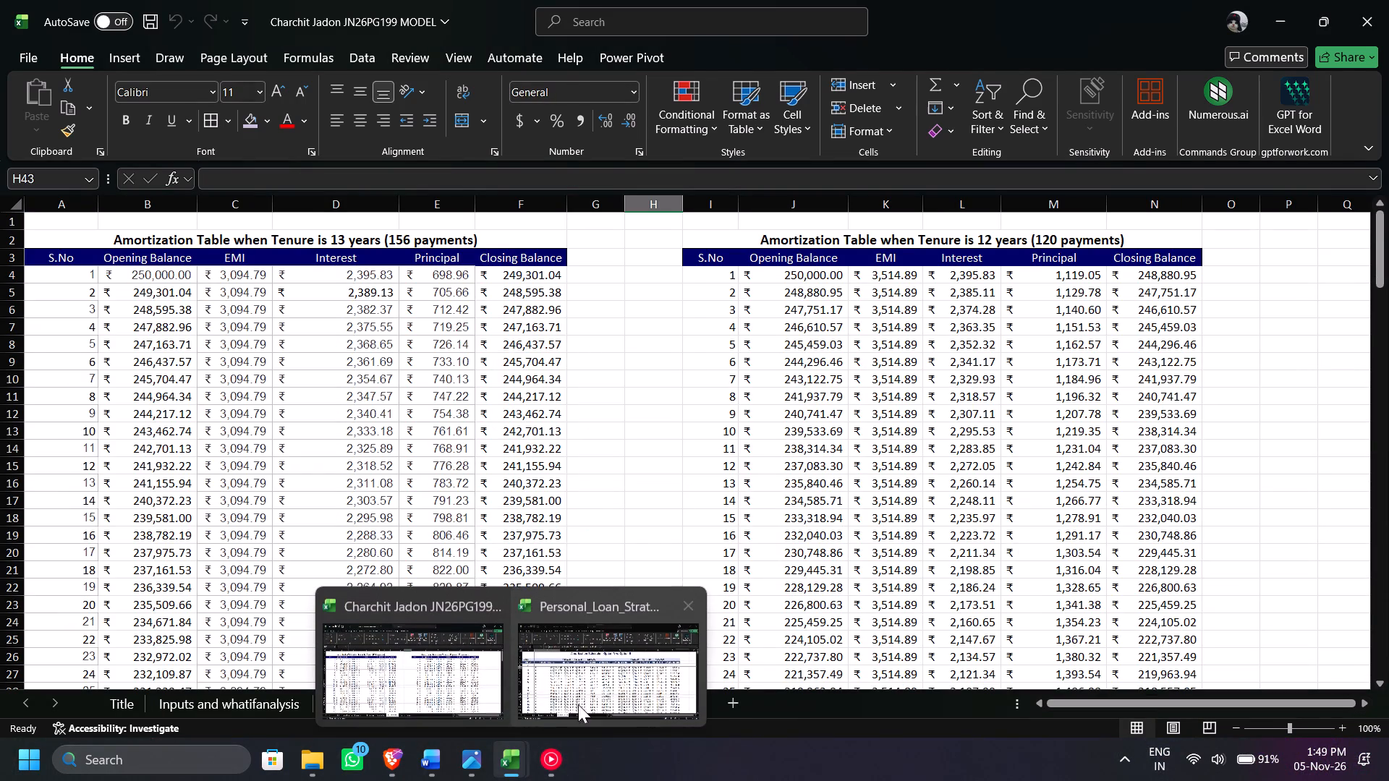
click(691, 603)
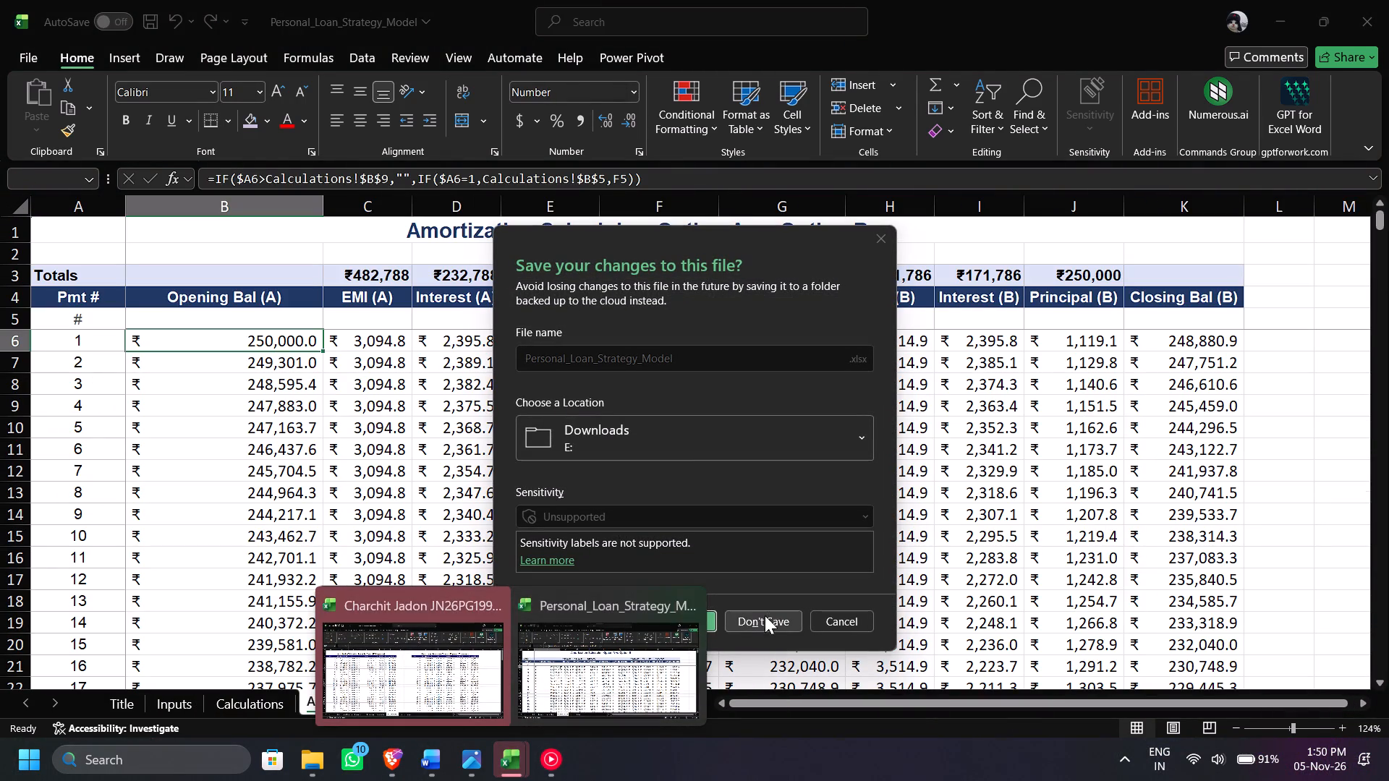
click(770, 620)
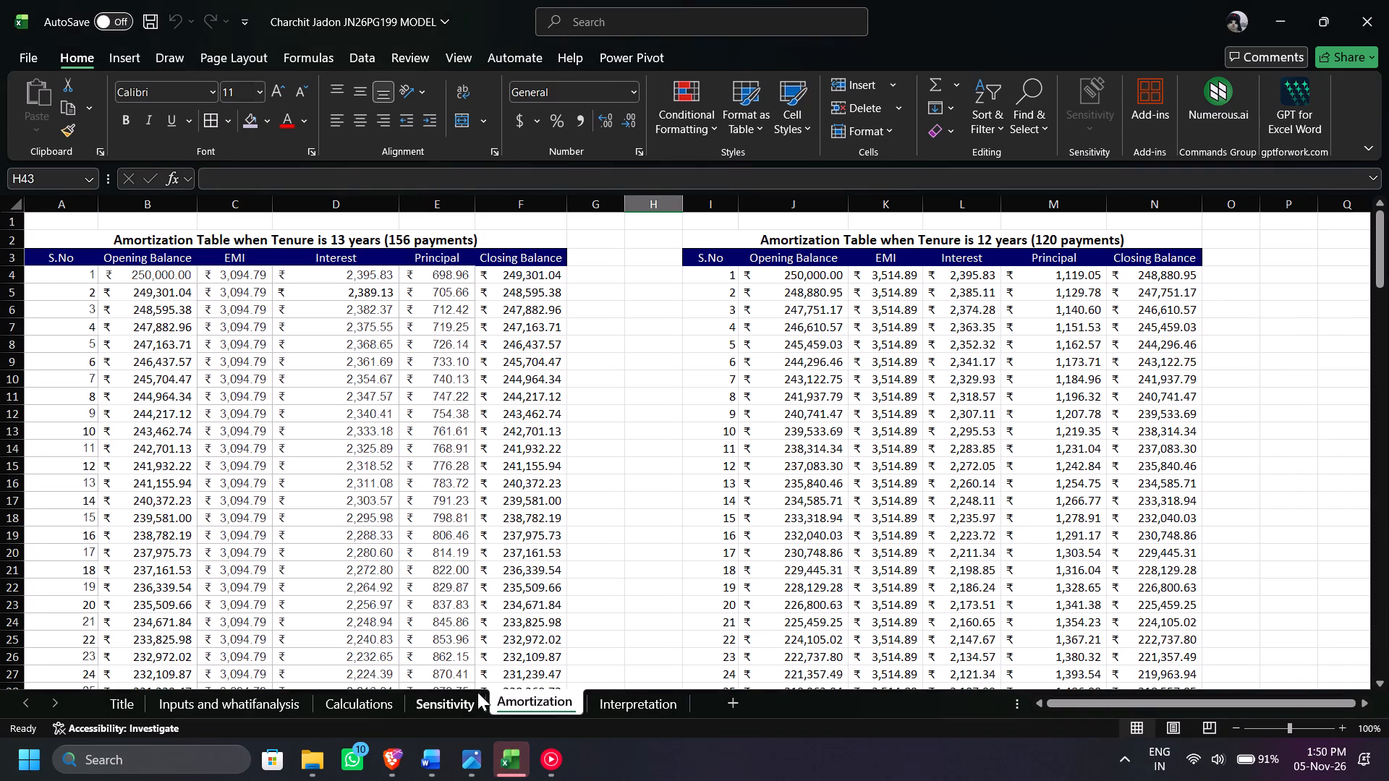
Examine the formulas in the first rows of the Sensitivity sheet's interest rate table, from EMI – Option B to Extra EMI for B.
click(471, 695)
click(660, 338)
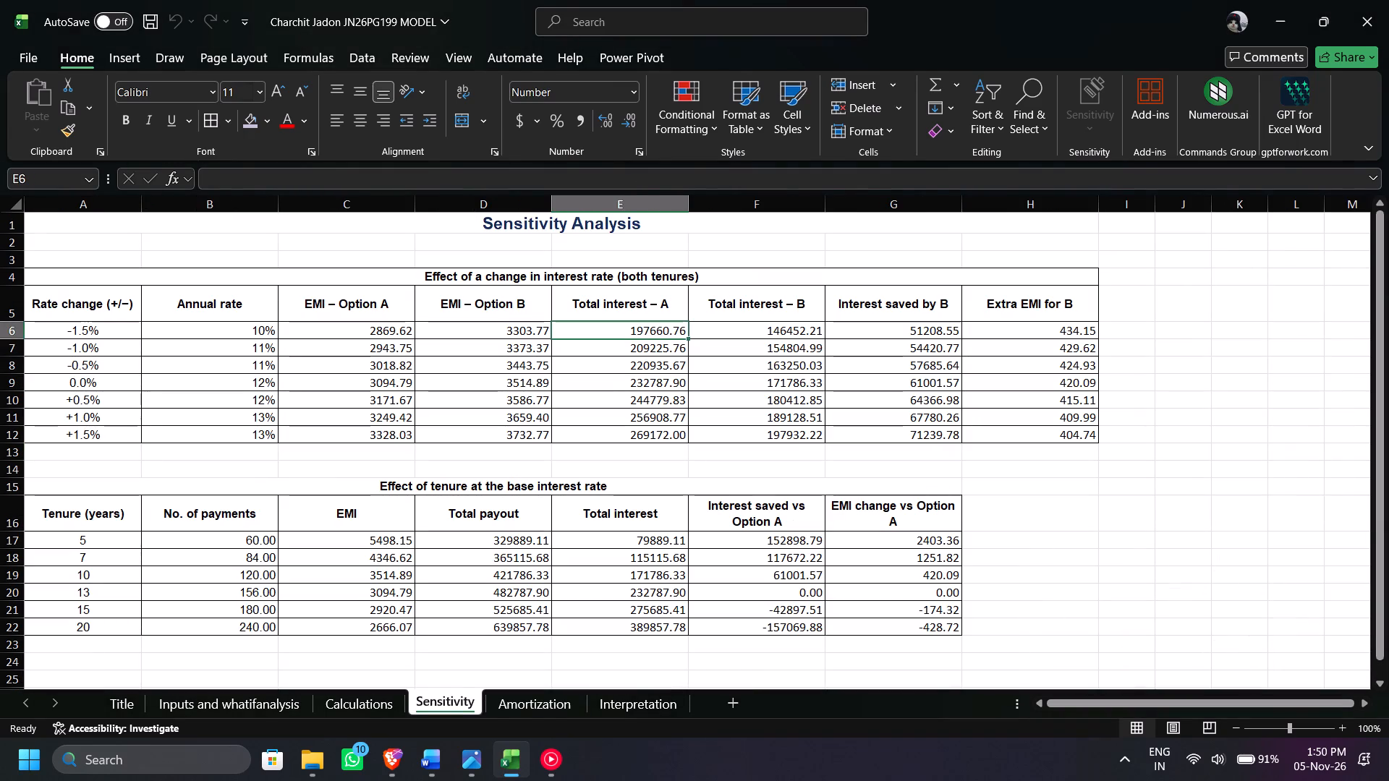
click(510, 341)
click(640, 333)
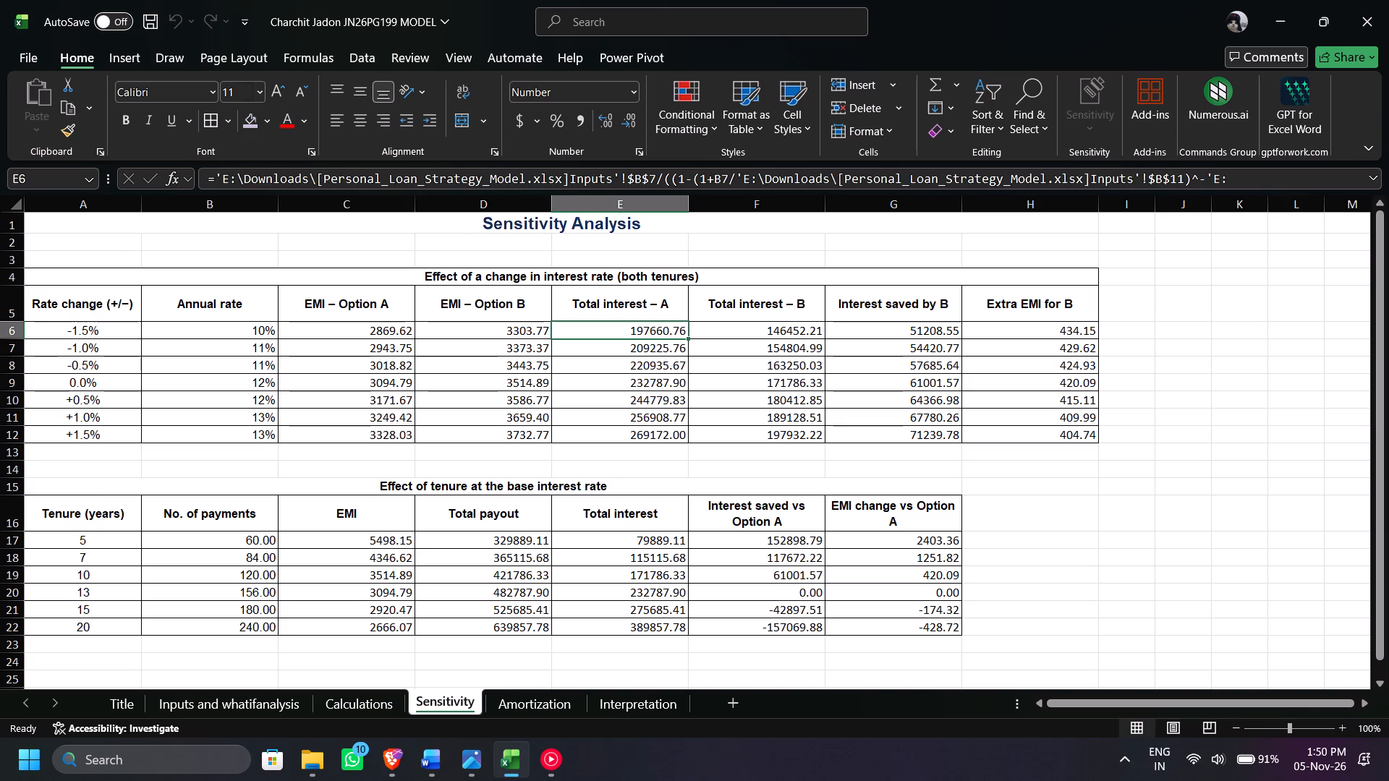
click(655, 342)
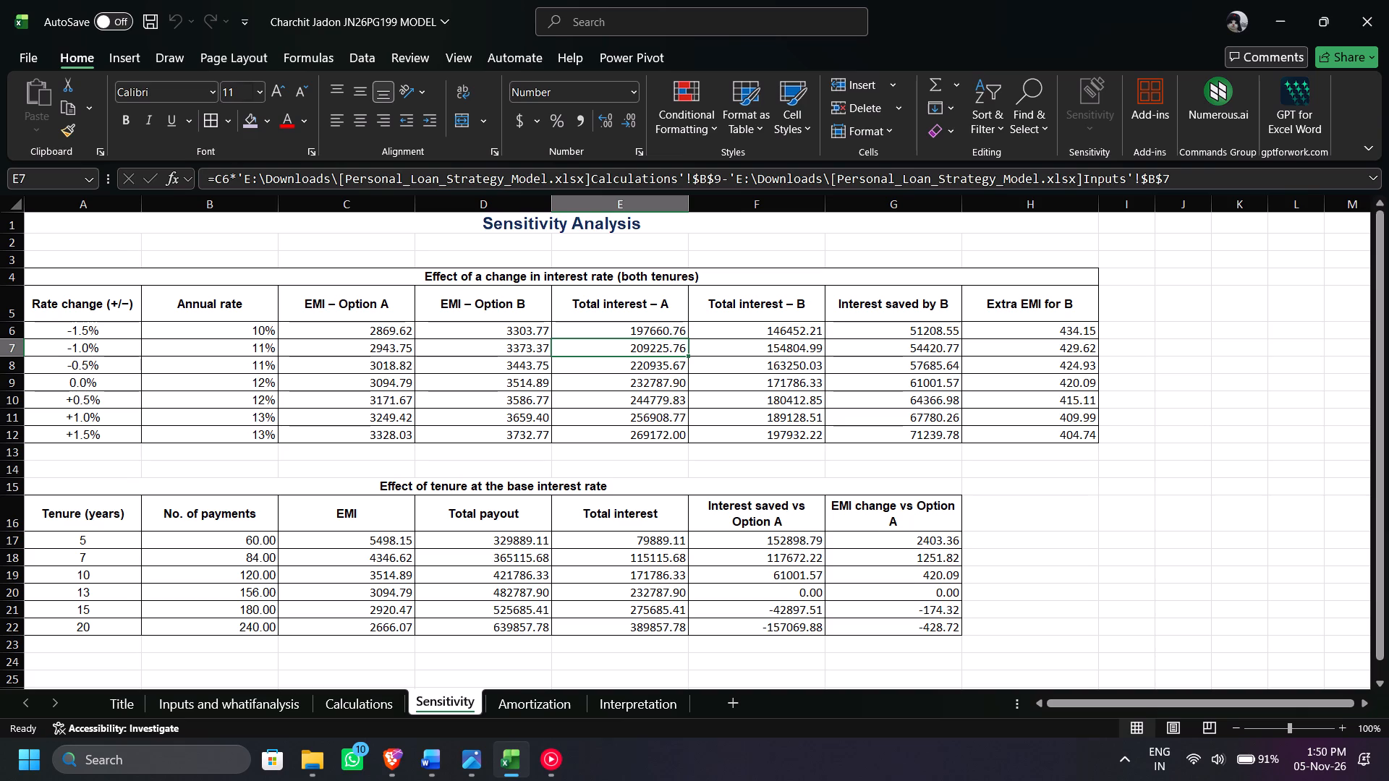
scroll(655, 342, up, 1)
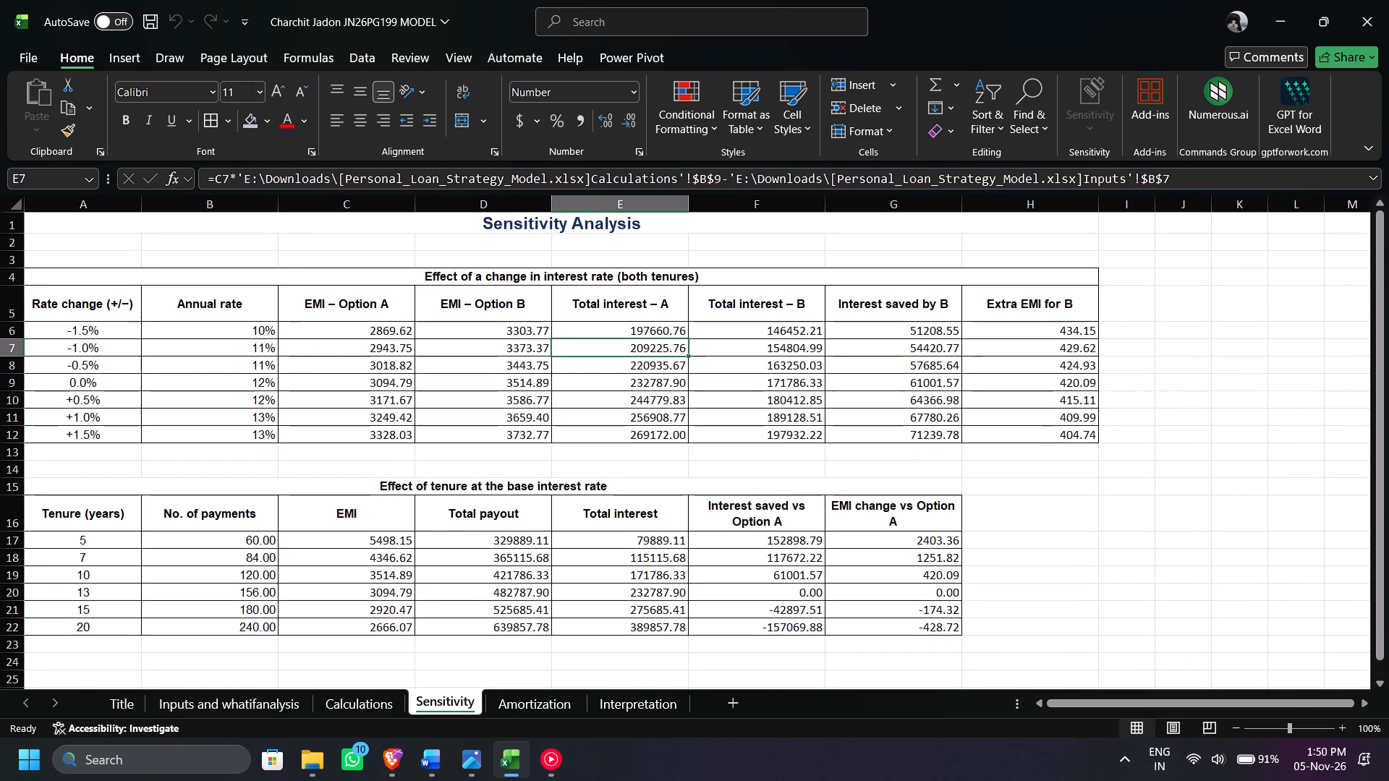
click(545, 325)
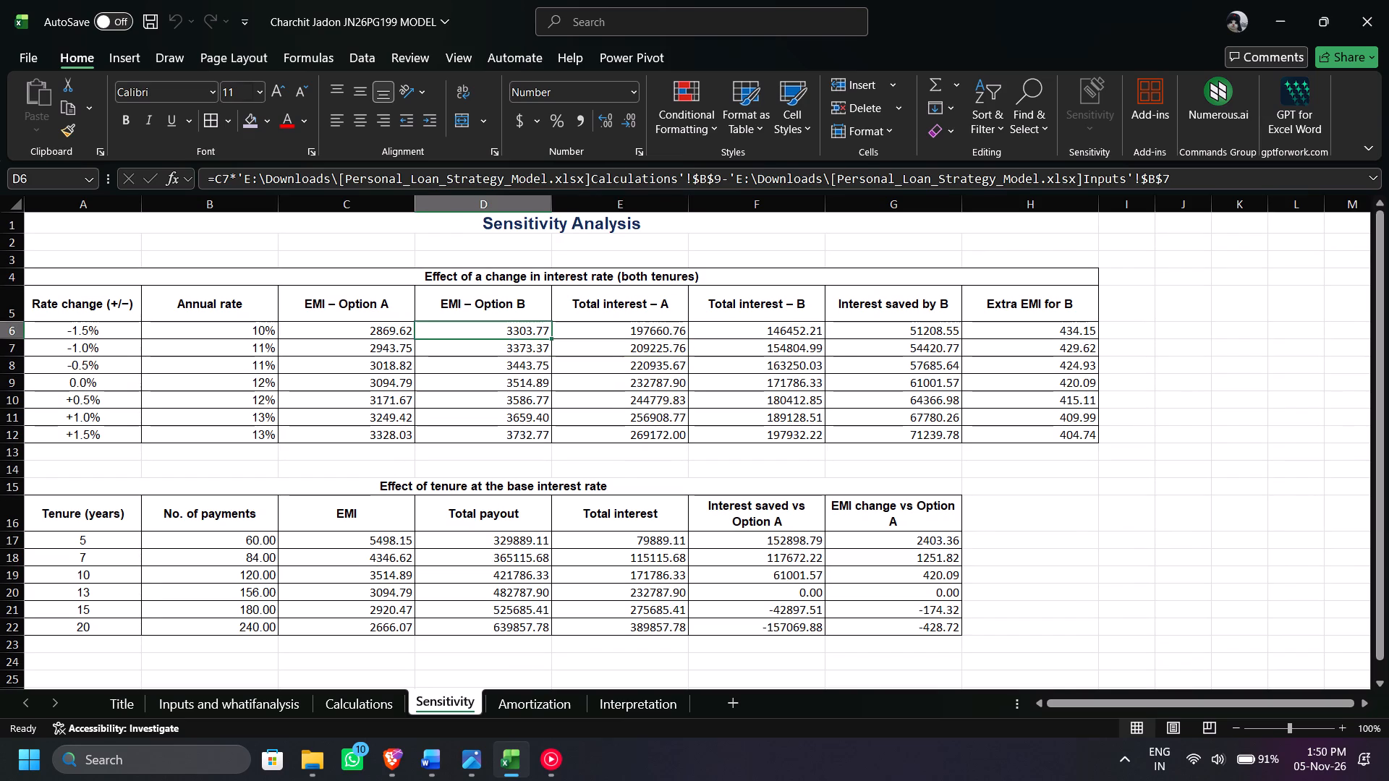
key(Right)
key(Right)
key(Left)
key(Right)
key(Right)
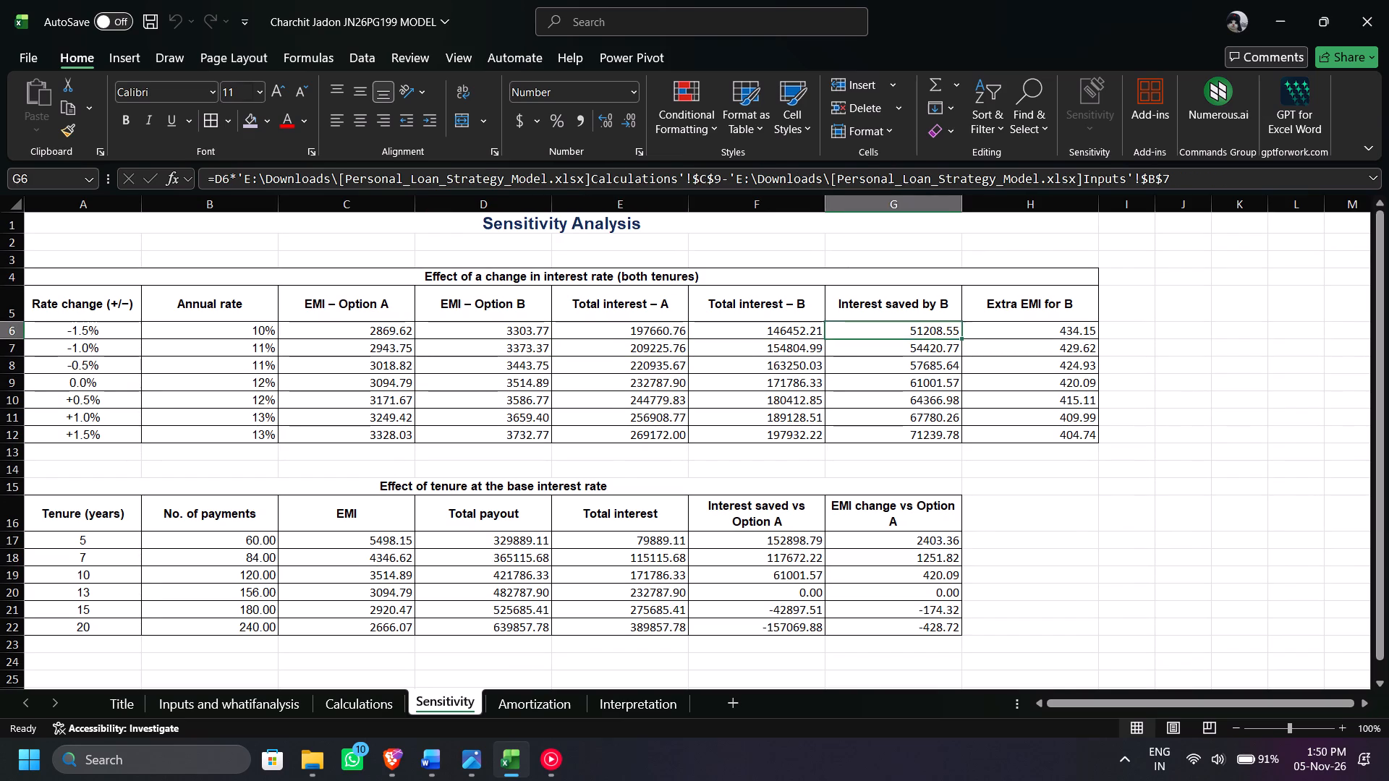
key(Right)
key(Left)
key(Left)
key(Left)
key(Left)
key(Right)
key(Right)
key(Right)
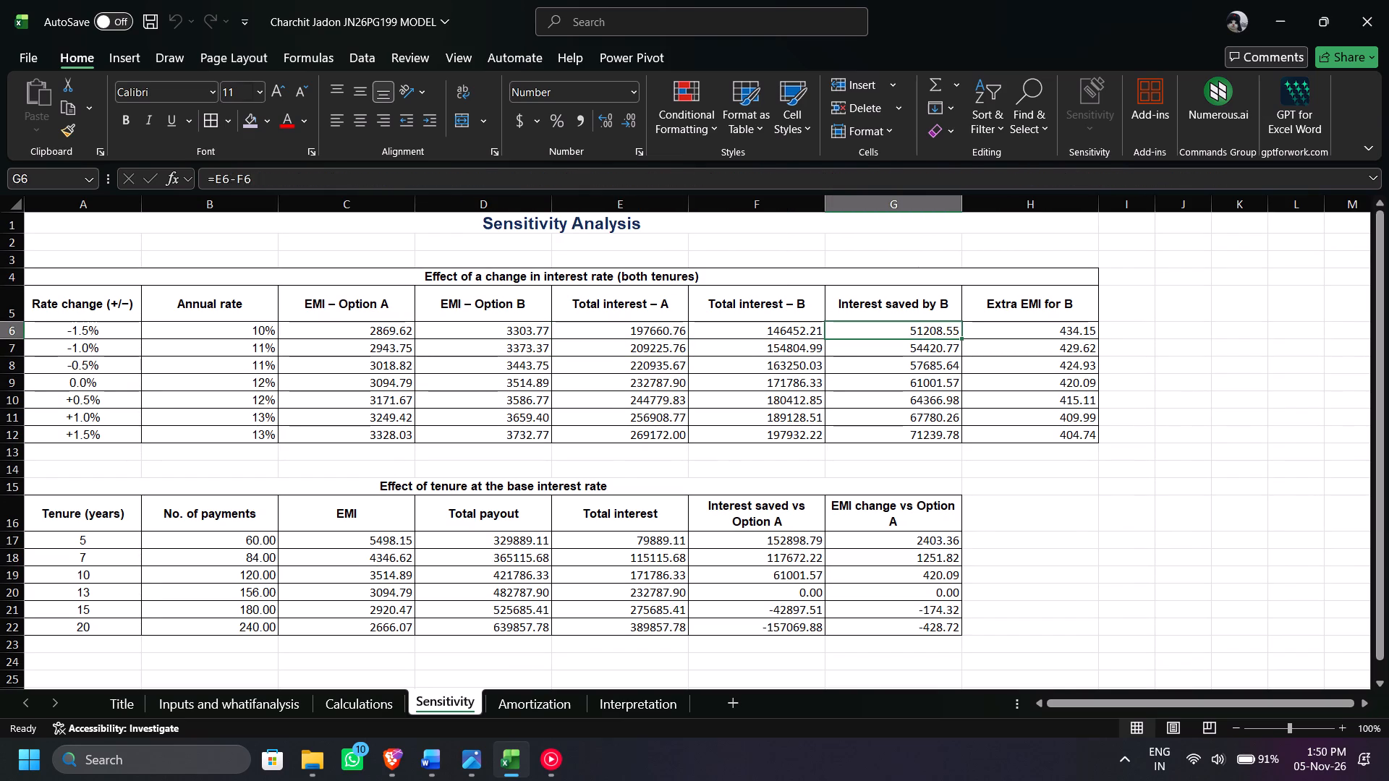
key(Left)
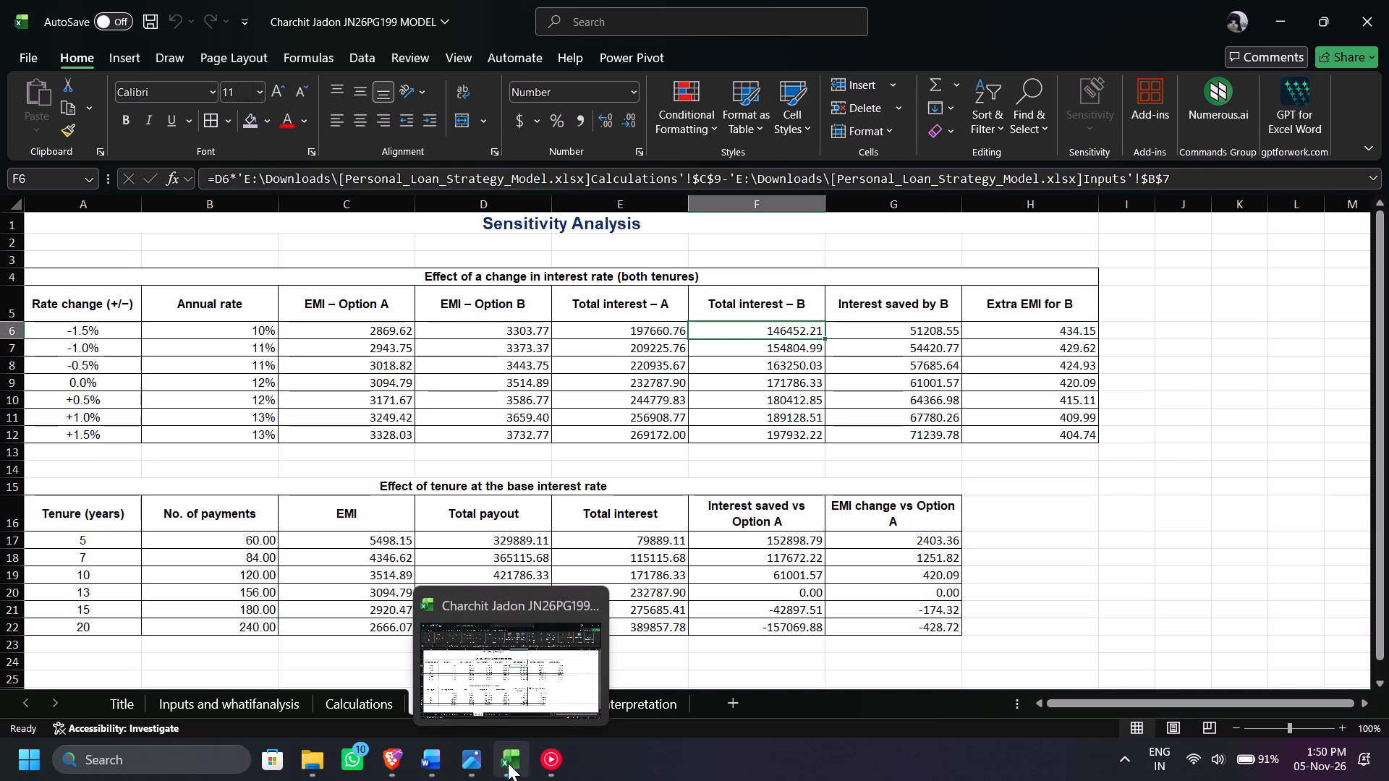
Reopen Personal_Loan_Strategy_Model from the Downloads folder in File Explorer and examine the Total interest – A and EMI – Option B formulas on its Sensitivity sheet.
click(323, 769)
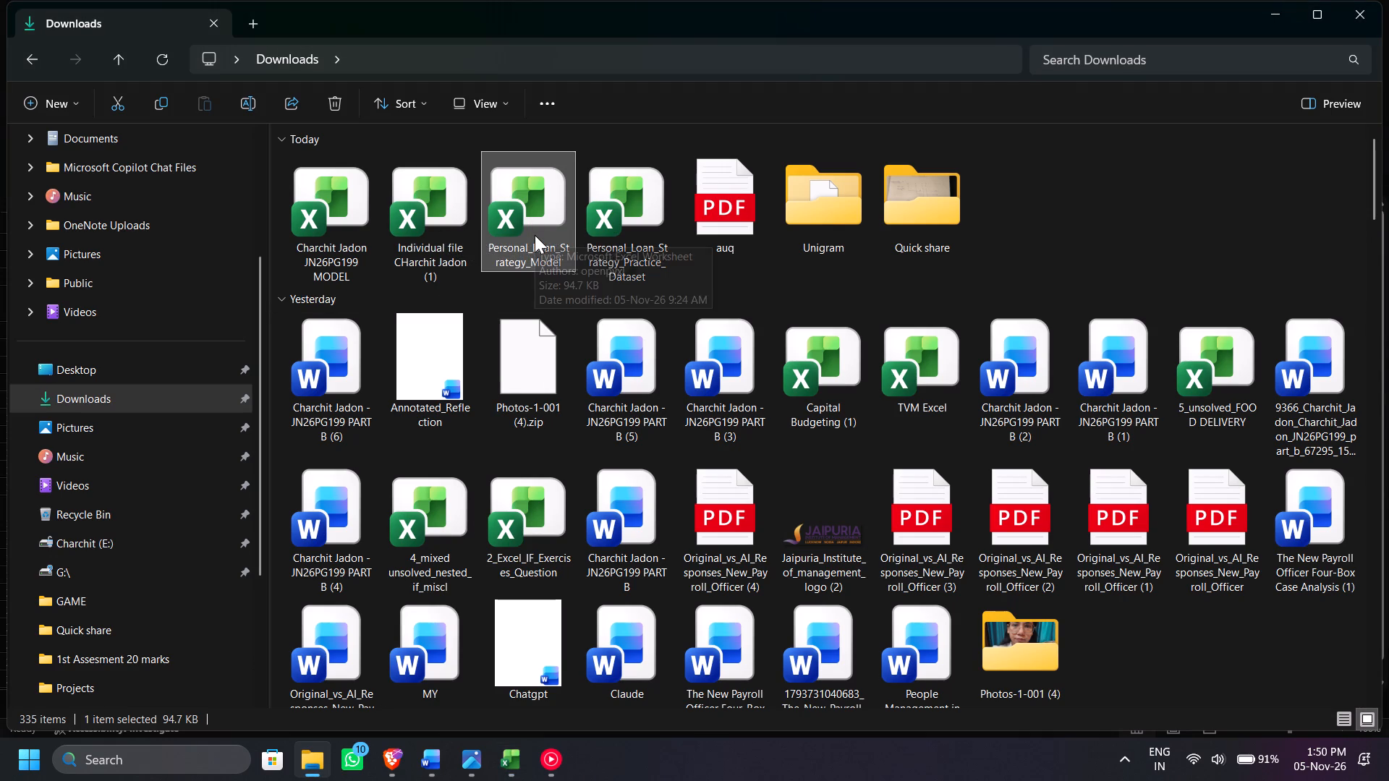
double_click(535, 235)
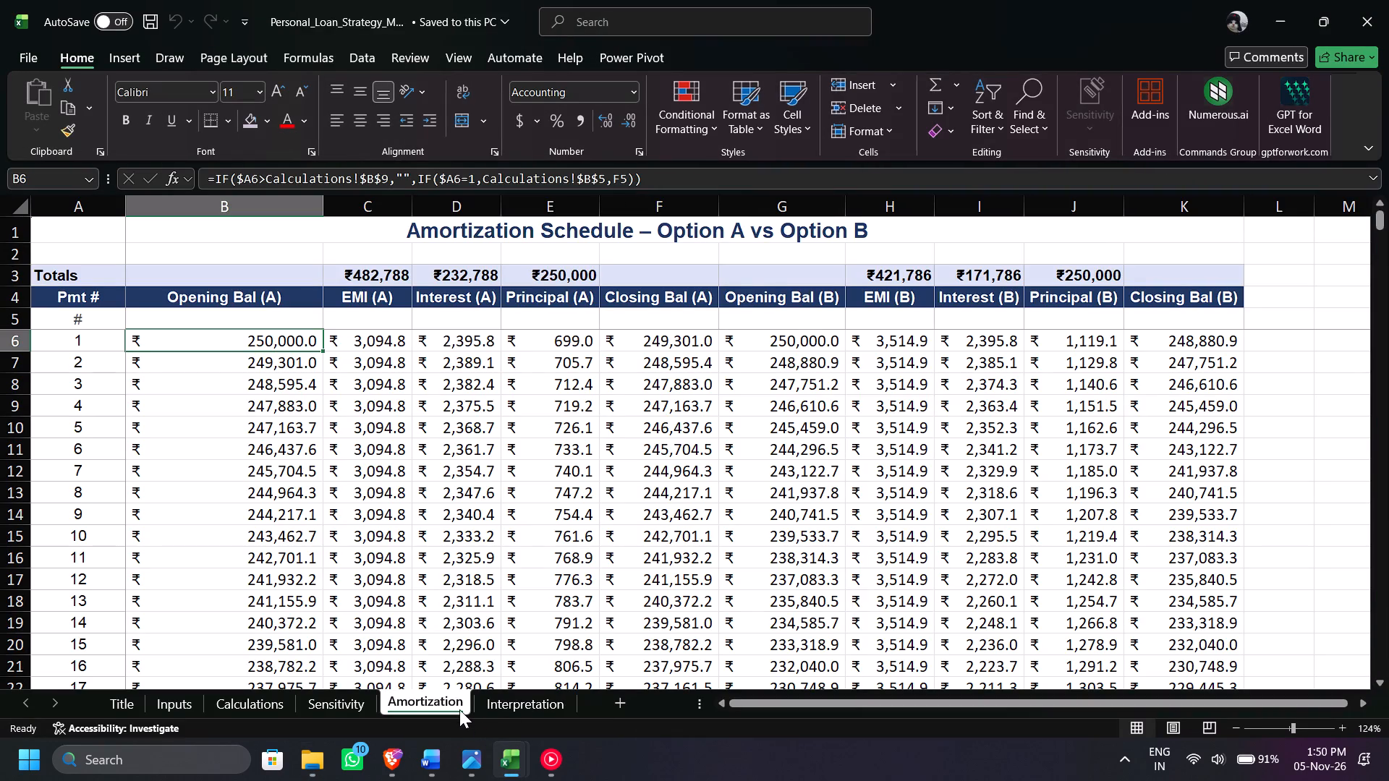
click(336, 717)
click(598, 323)
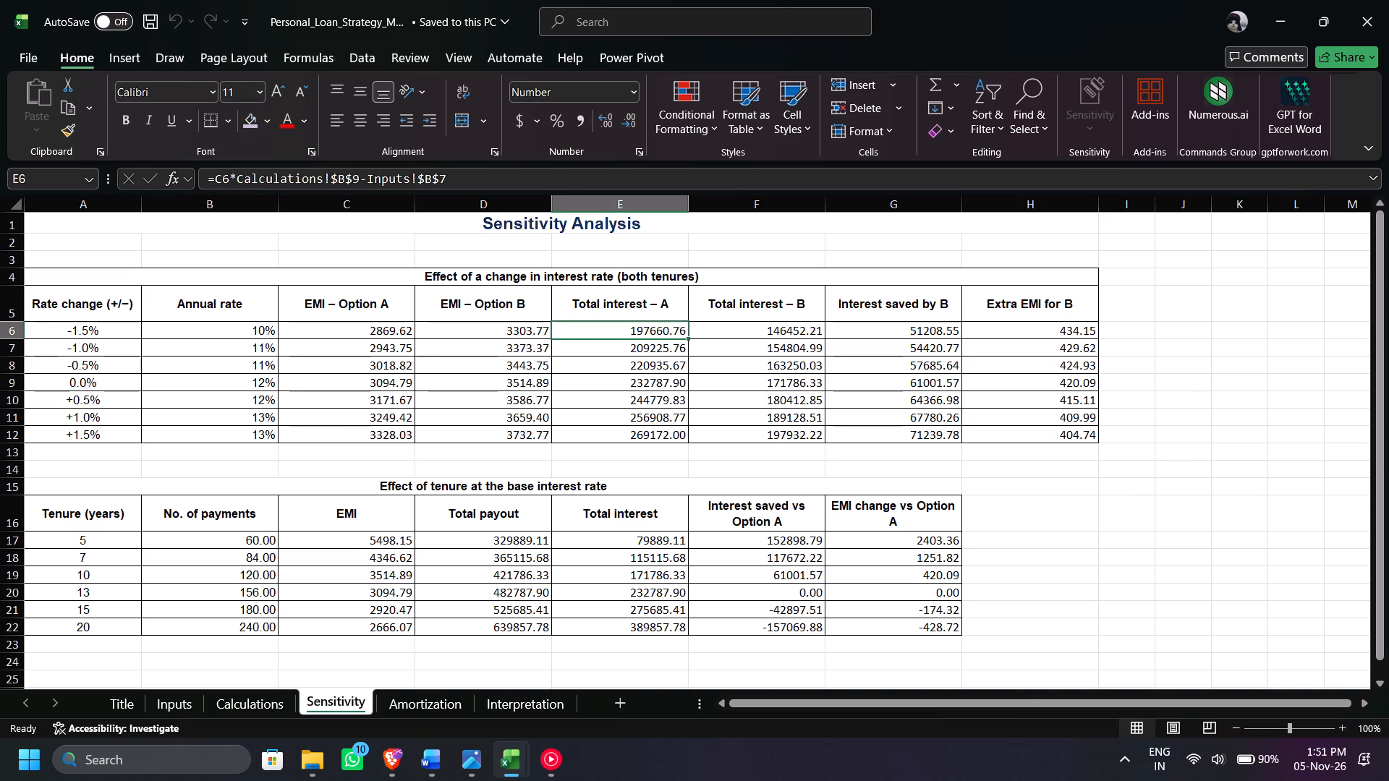
drag(132, 311, 1021, 305)
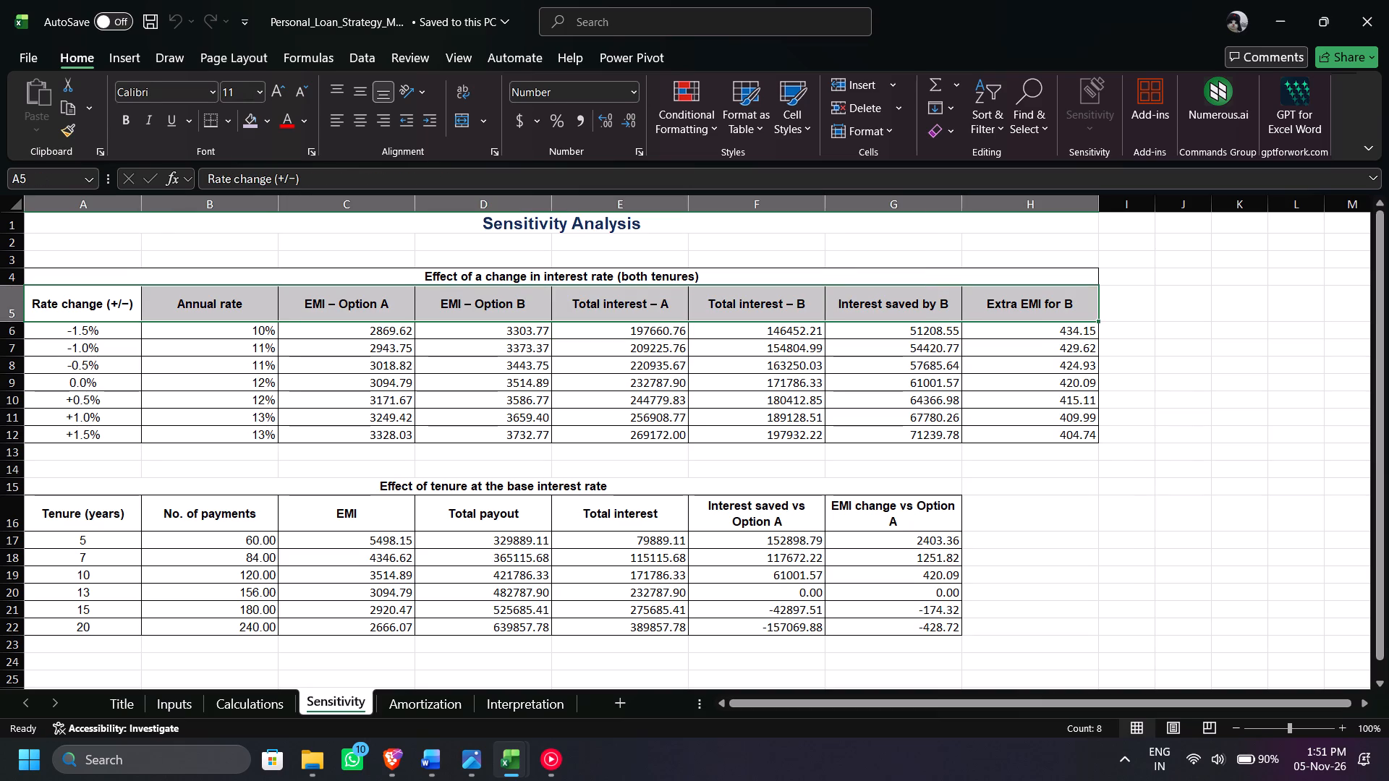
key(ctrl+c)
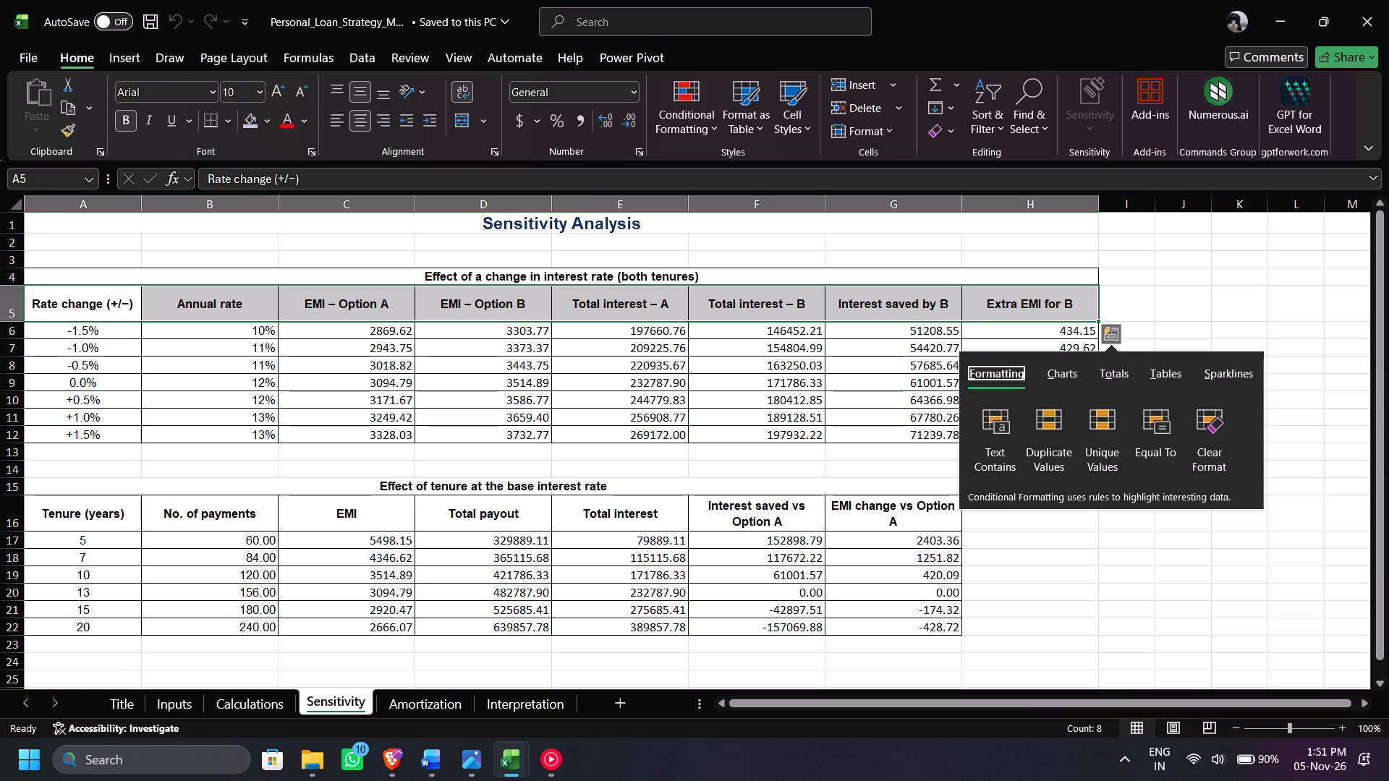
click(540, 328)
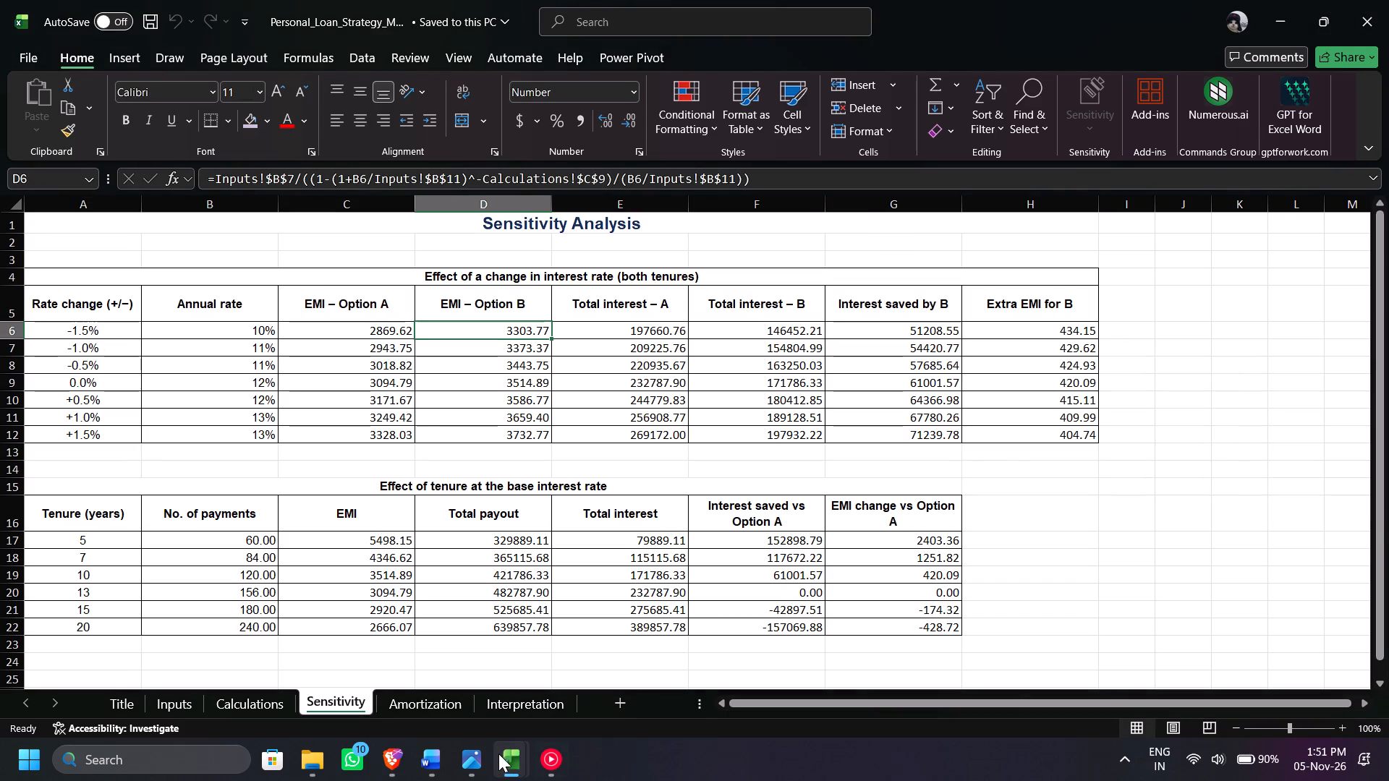
In the MODEL workbook's Sensitivity sheet, clear the calculated cells of both tables, B6:H12 and B17:G22, keeping the rate change and tenure columns.
click(441, 653)
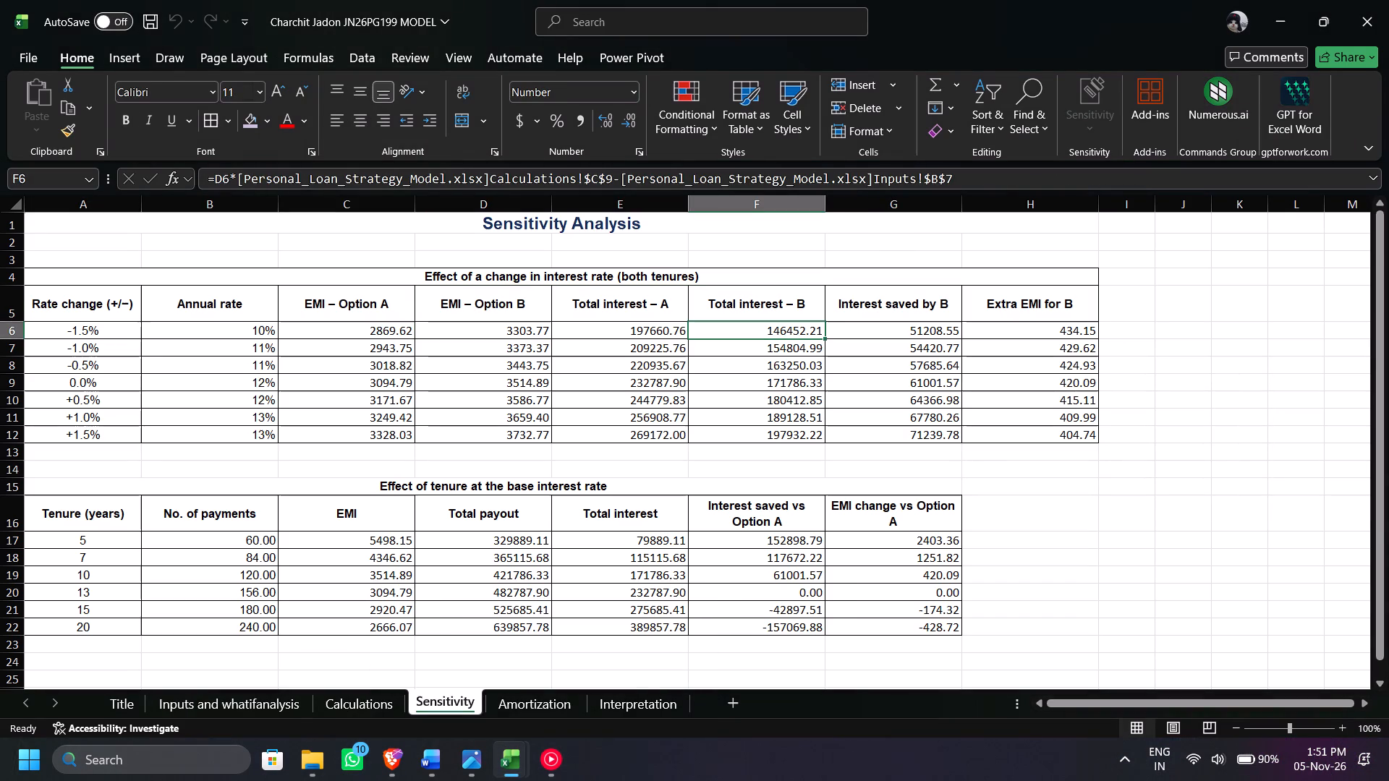
drag(93, 324, 736, 336)
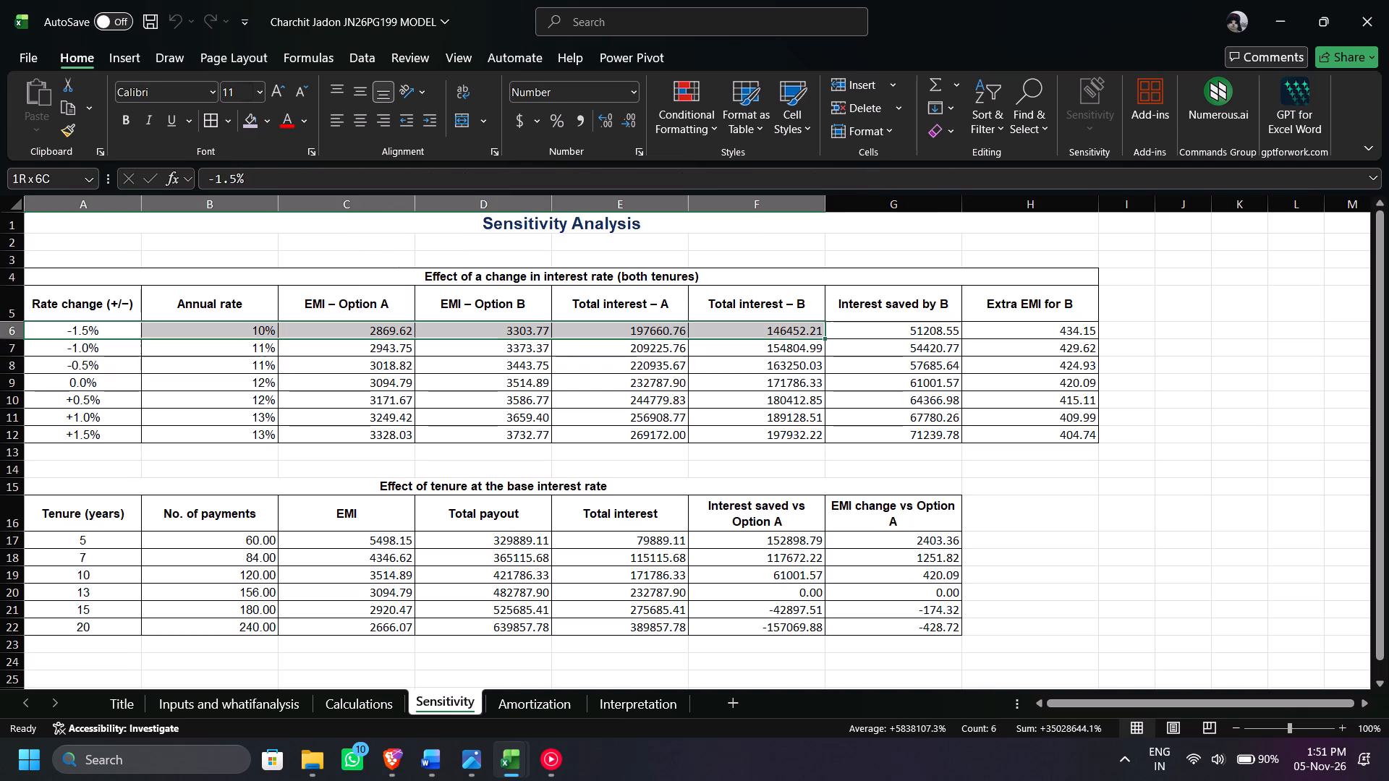
drag(736, 336, 804, 338)
click(105, 321)
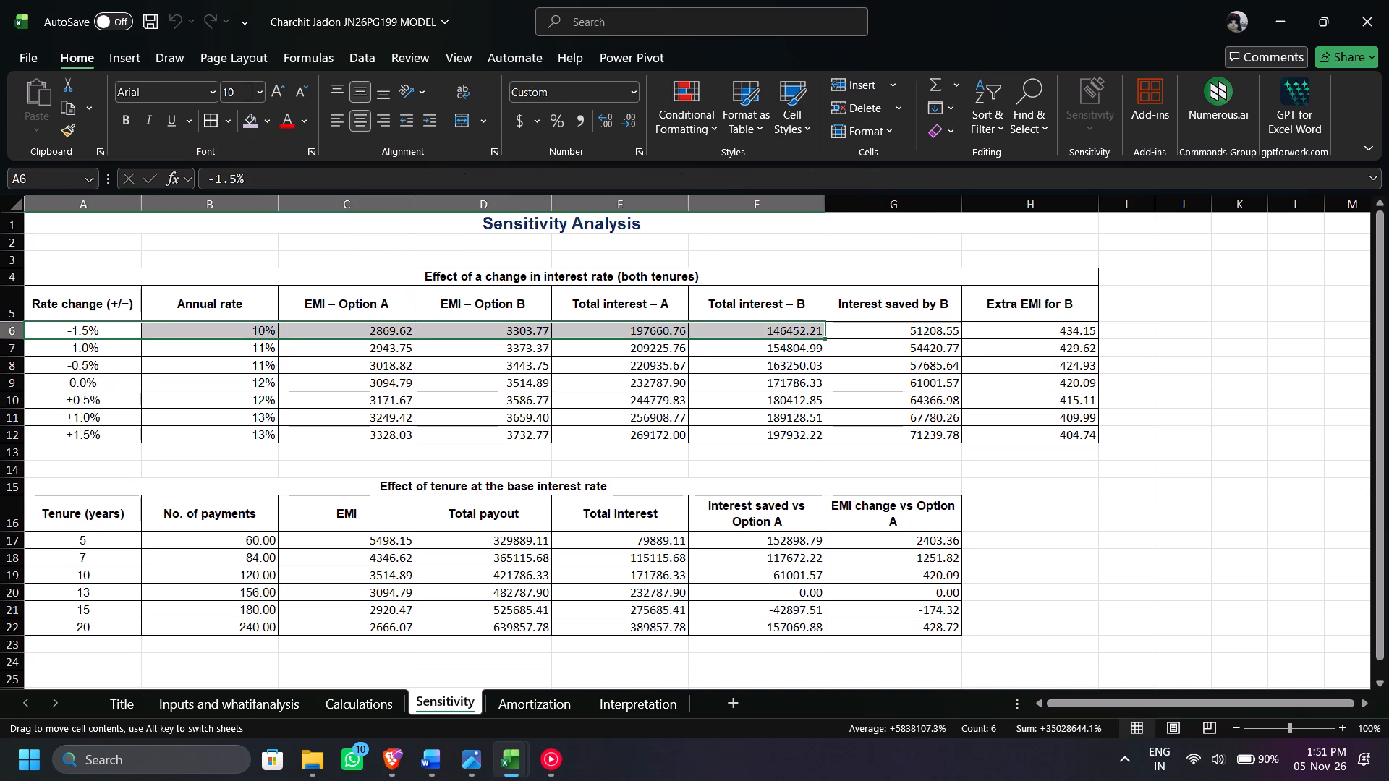
click(102, 349)
click(110, 328)
key(Right)
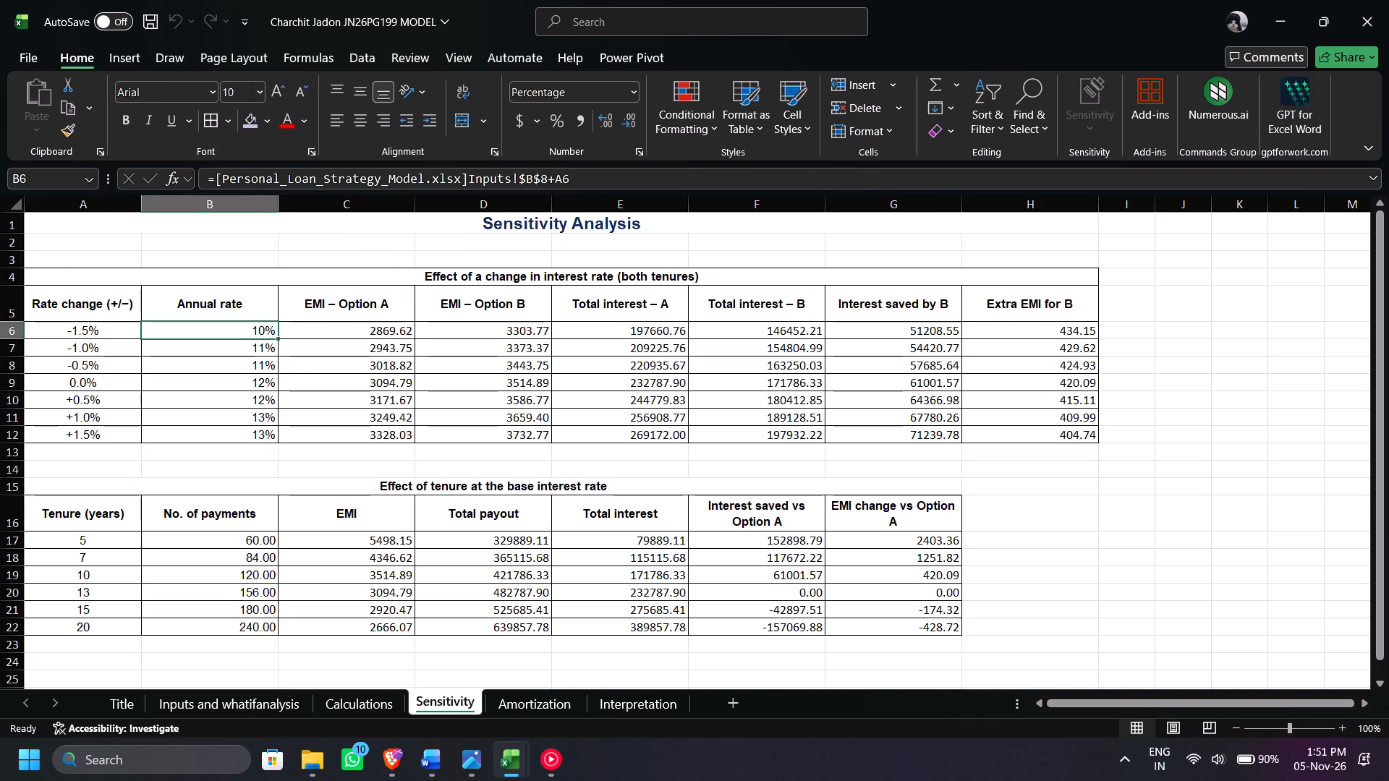
key(Left)
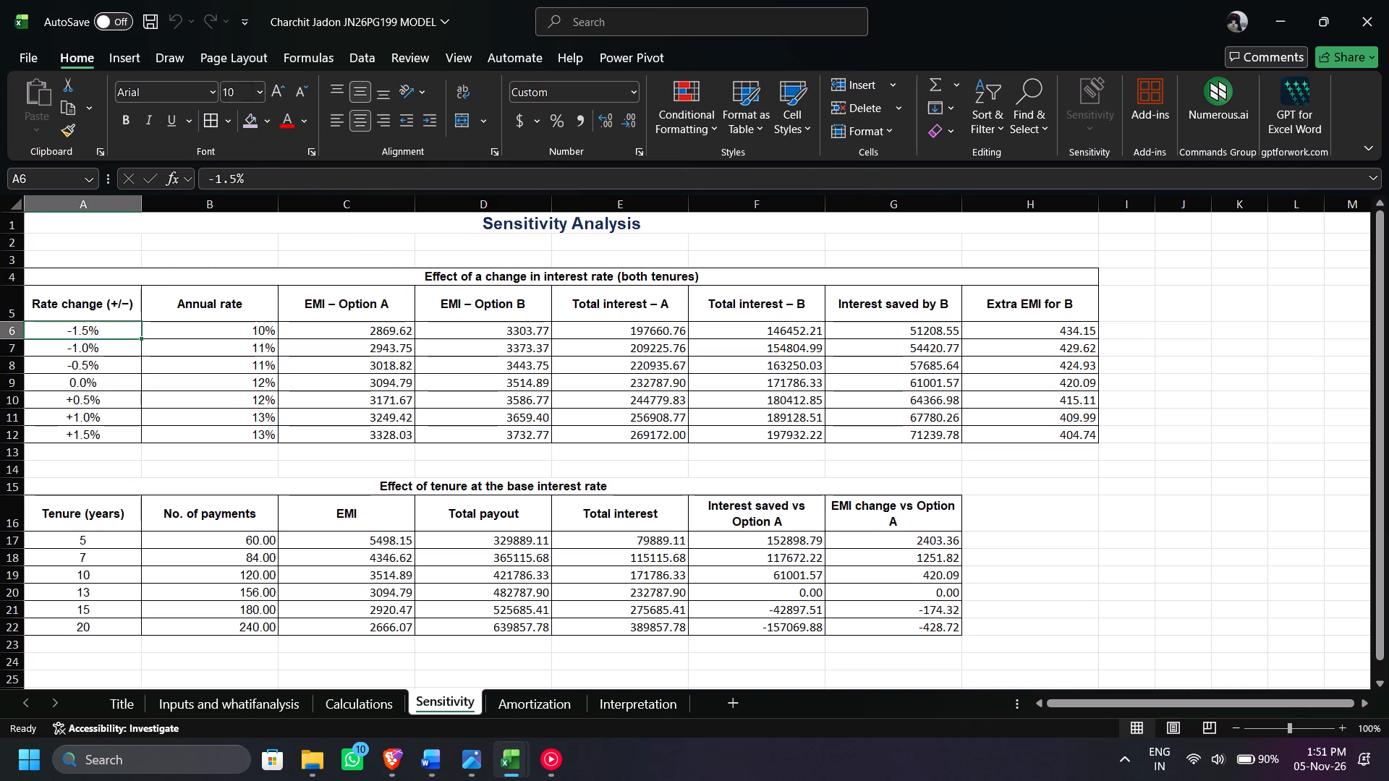
drag(259, 327, 1071, 443)
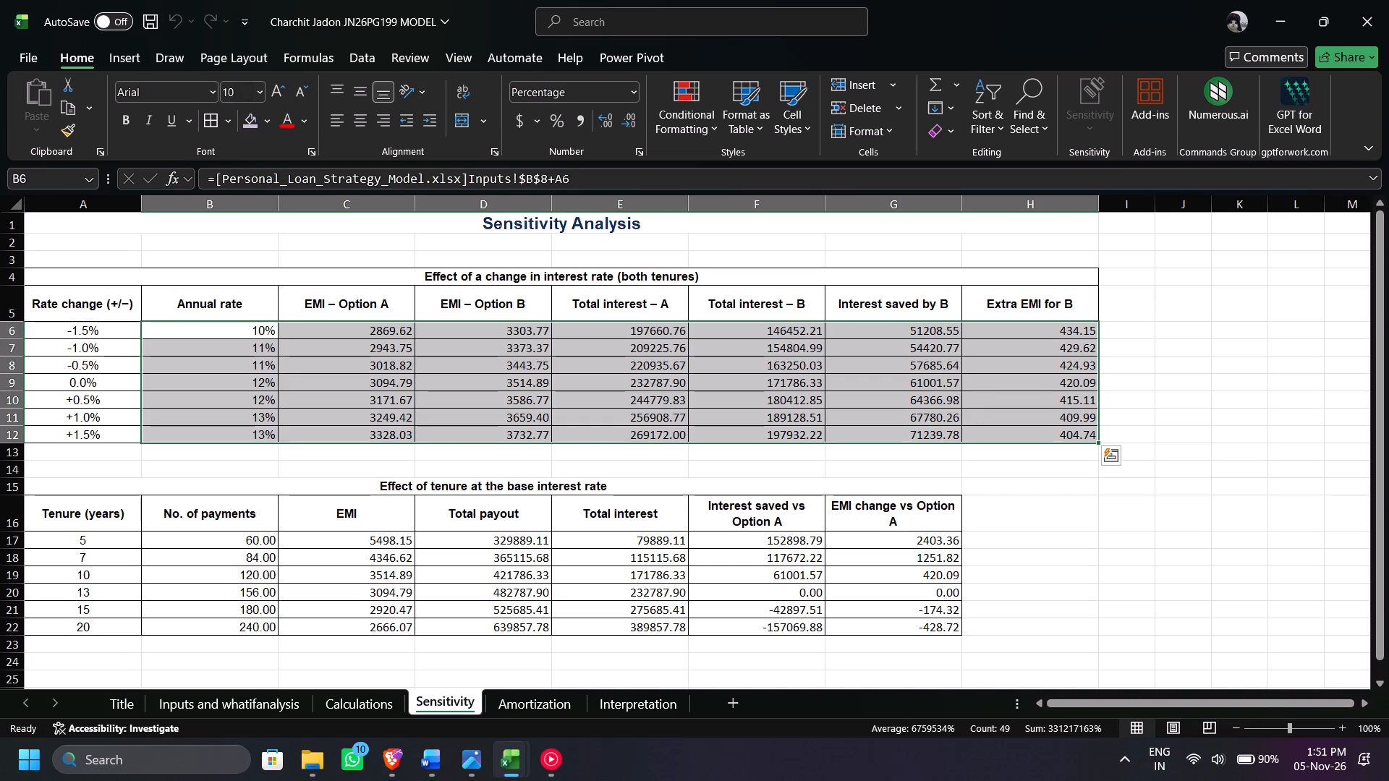
click(268, 537)
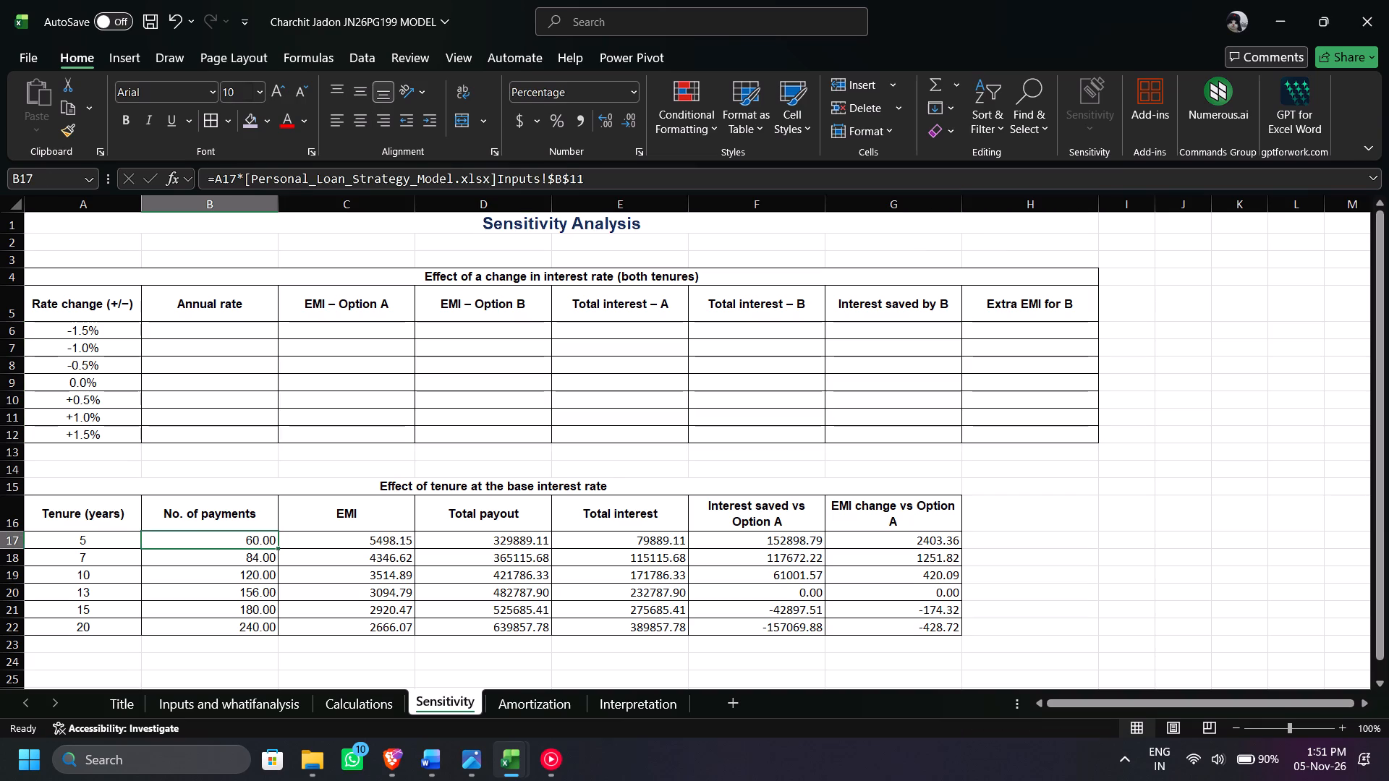
drag(255, 537, 915, 628)
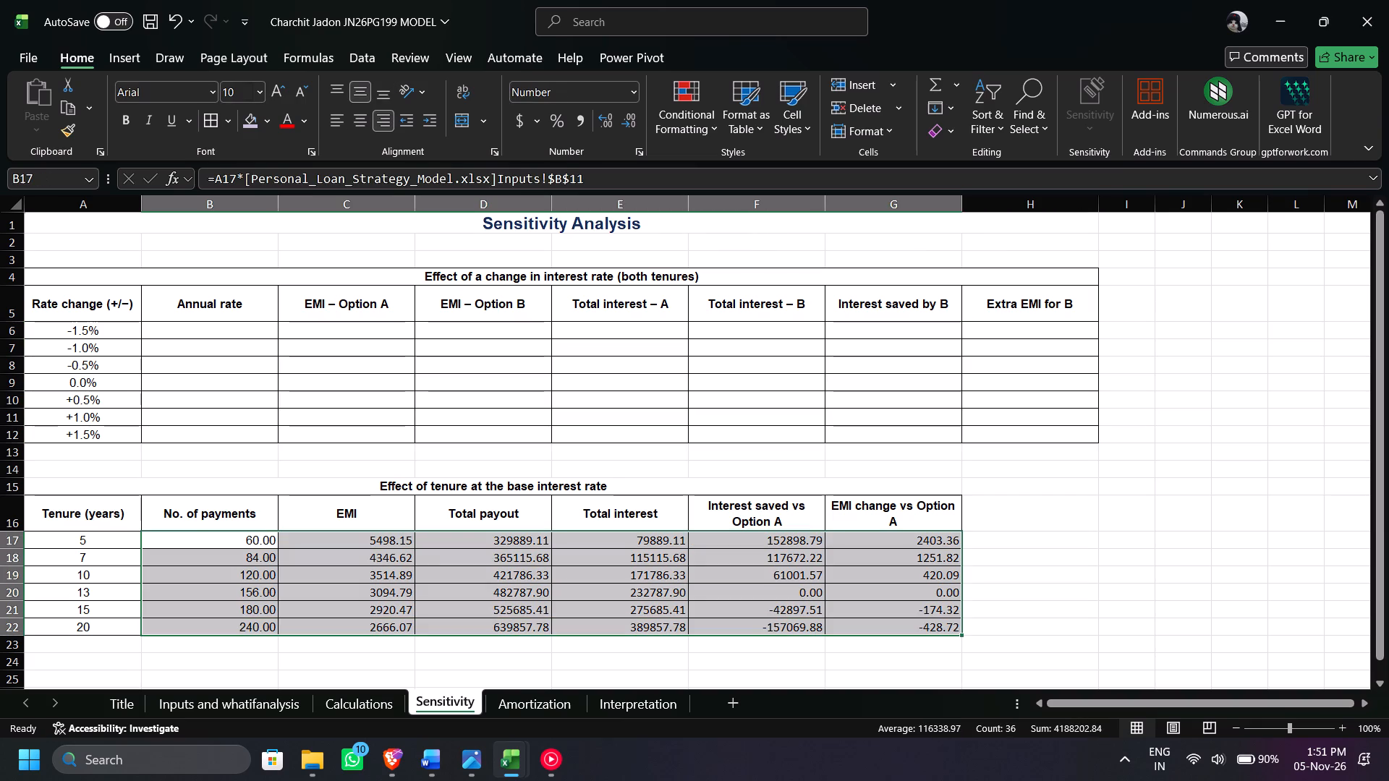
key(Delete)
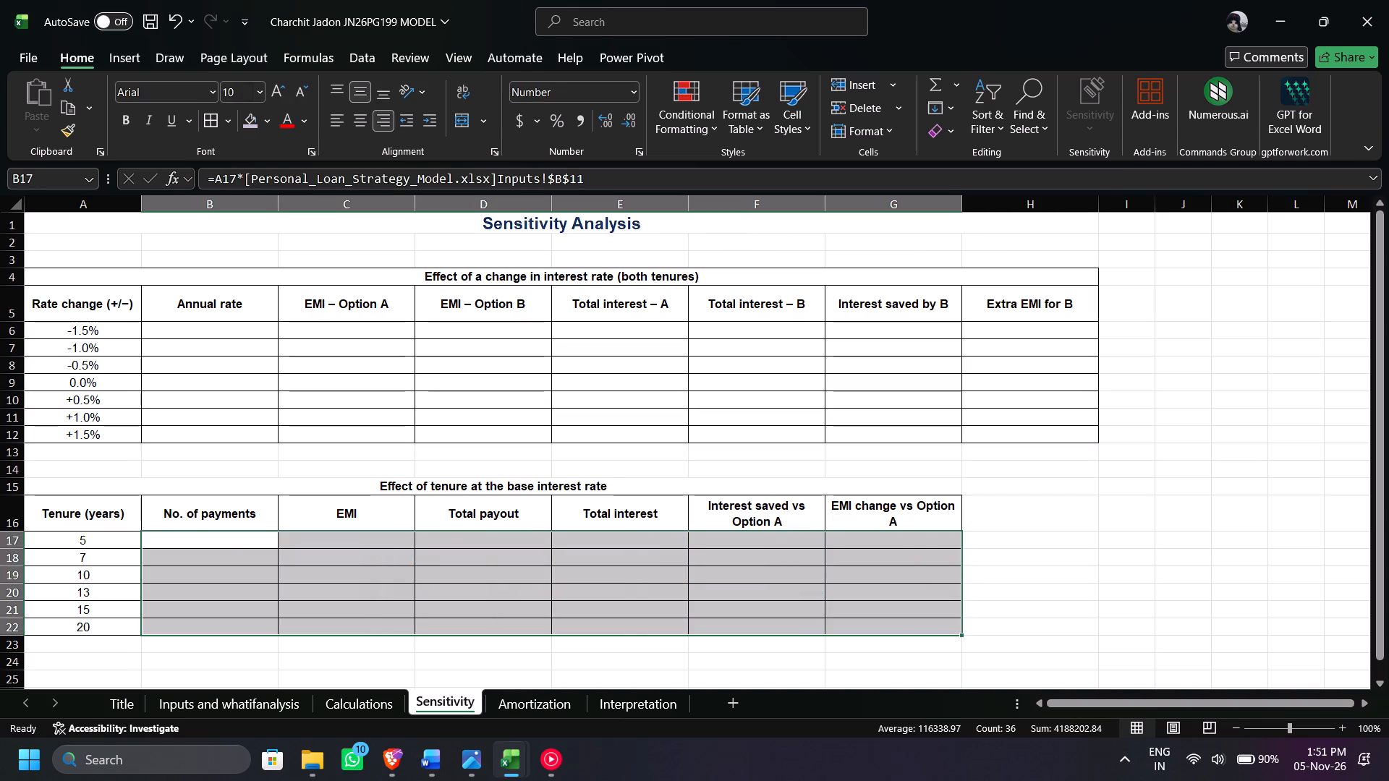
Enter the Annual rate formula =A6+Calculations!$B$6 in B6 of the Sensitivity sheet and fill it down to B12.
click(219, 325)
key(equal)
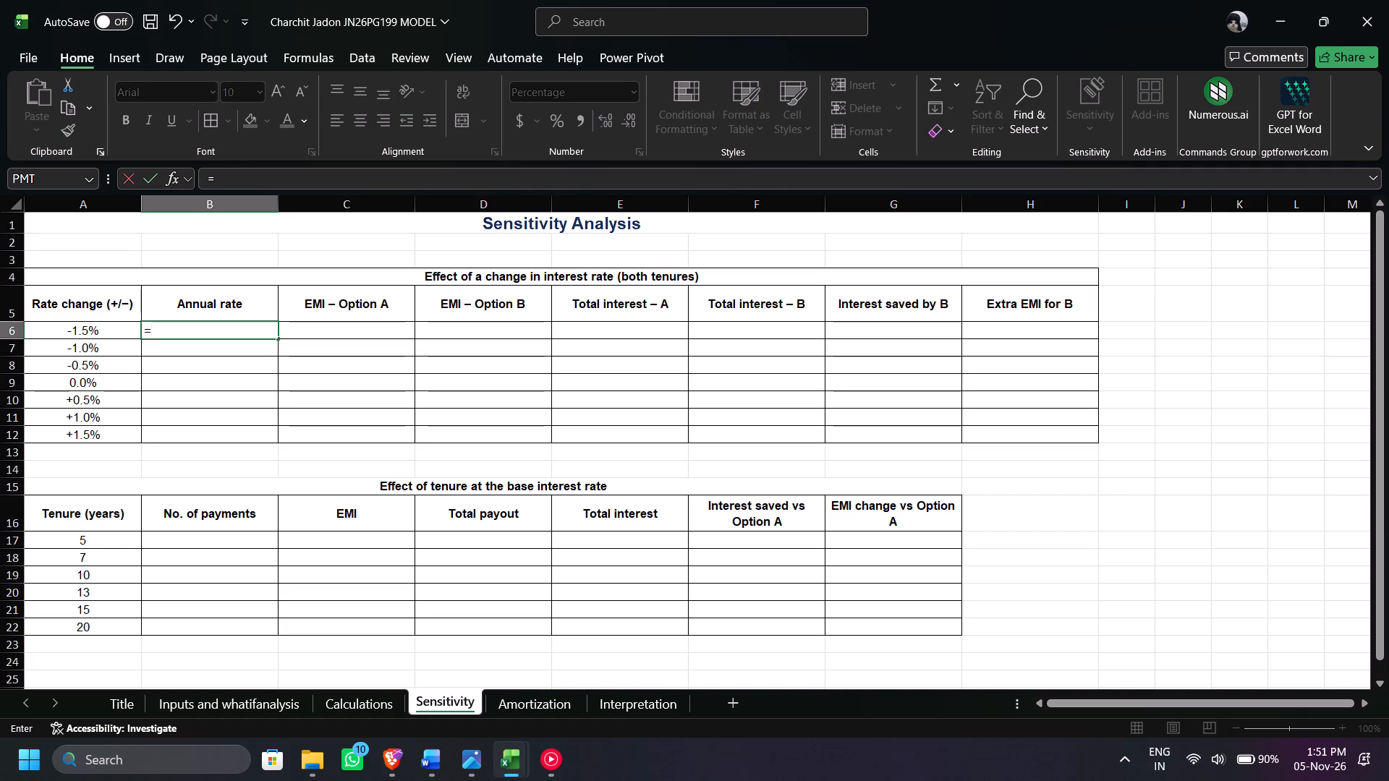
click(103, 330)
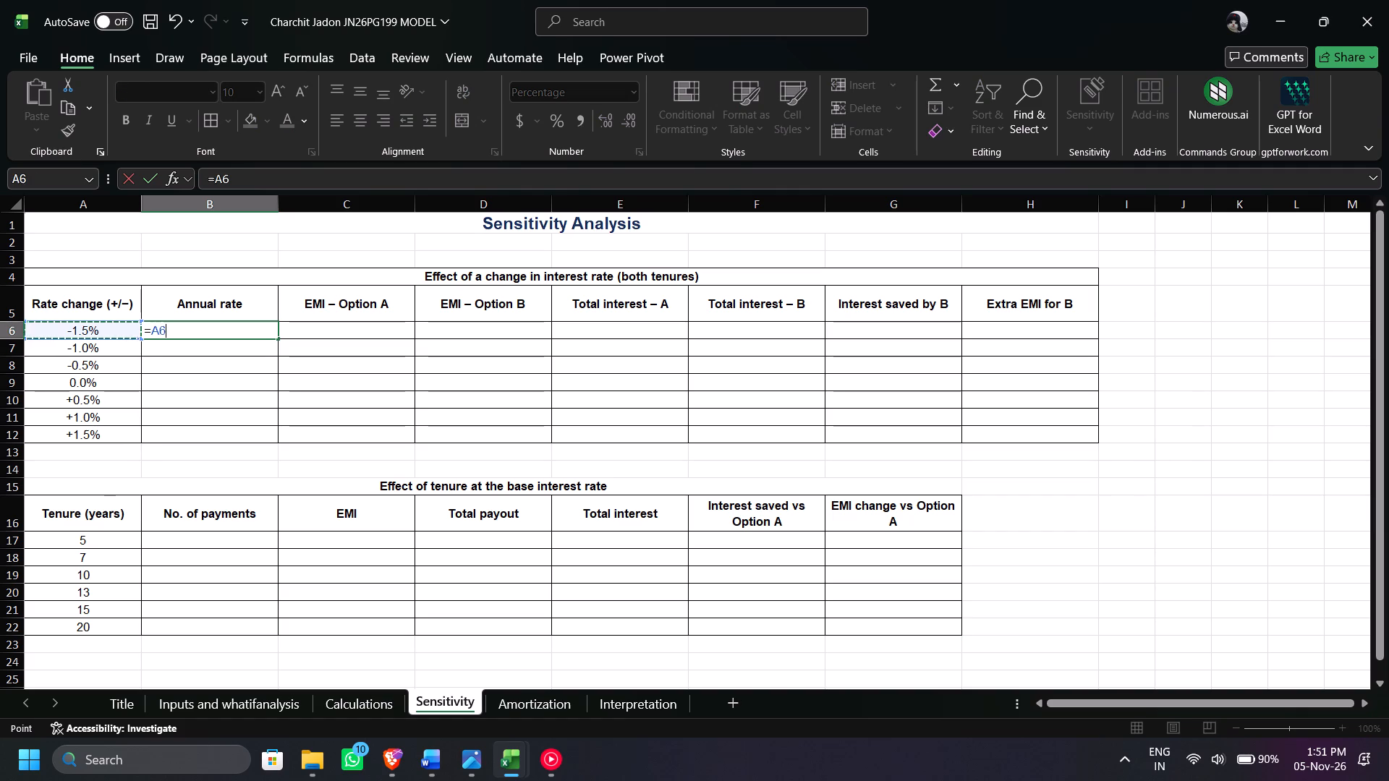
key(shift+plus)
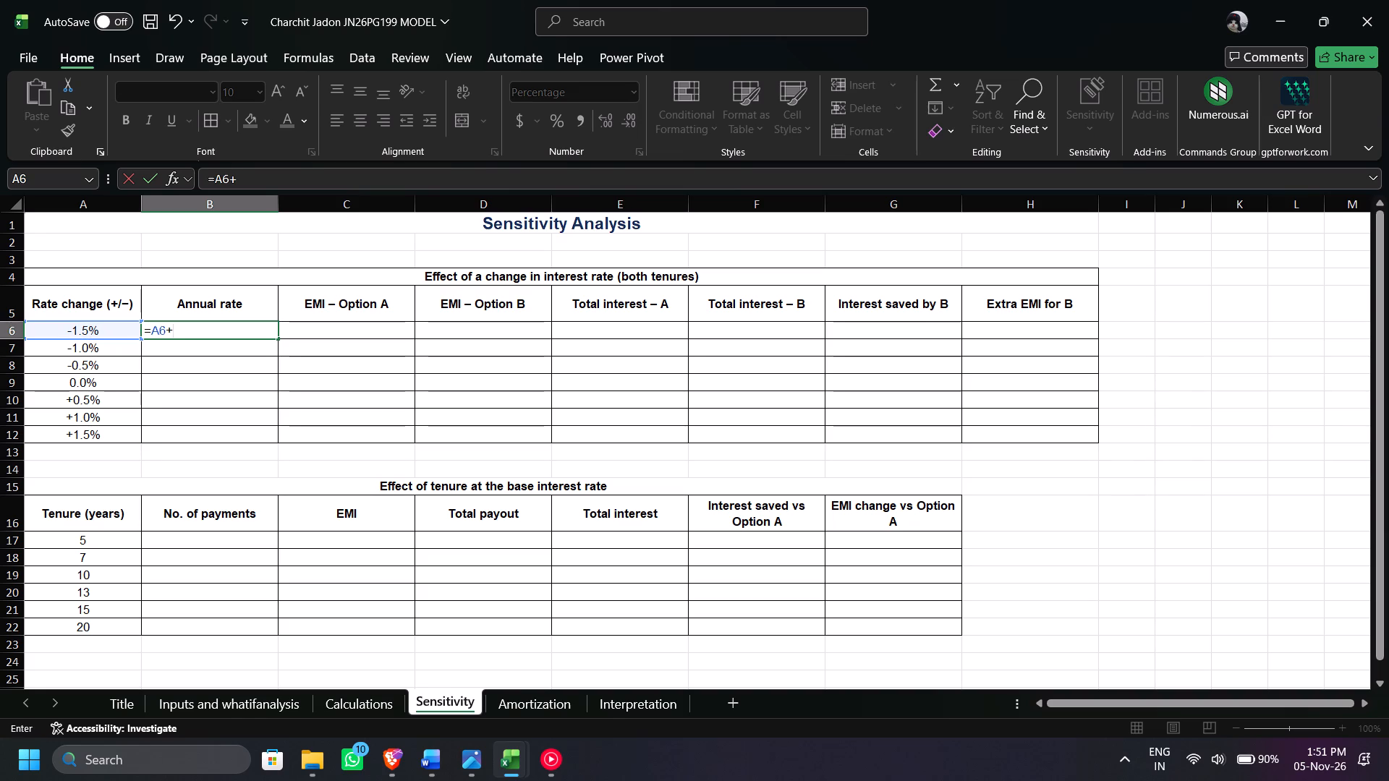
click(341, 704)
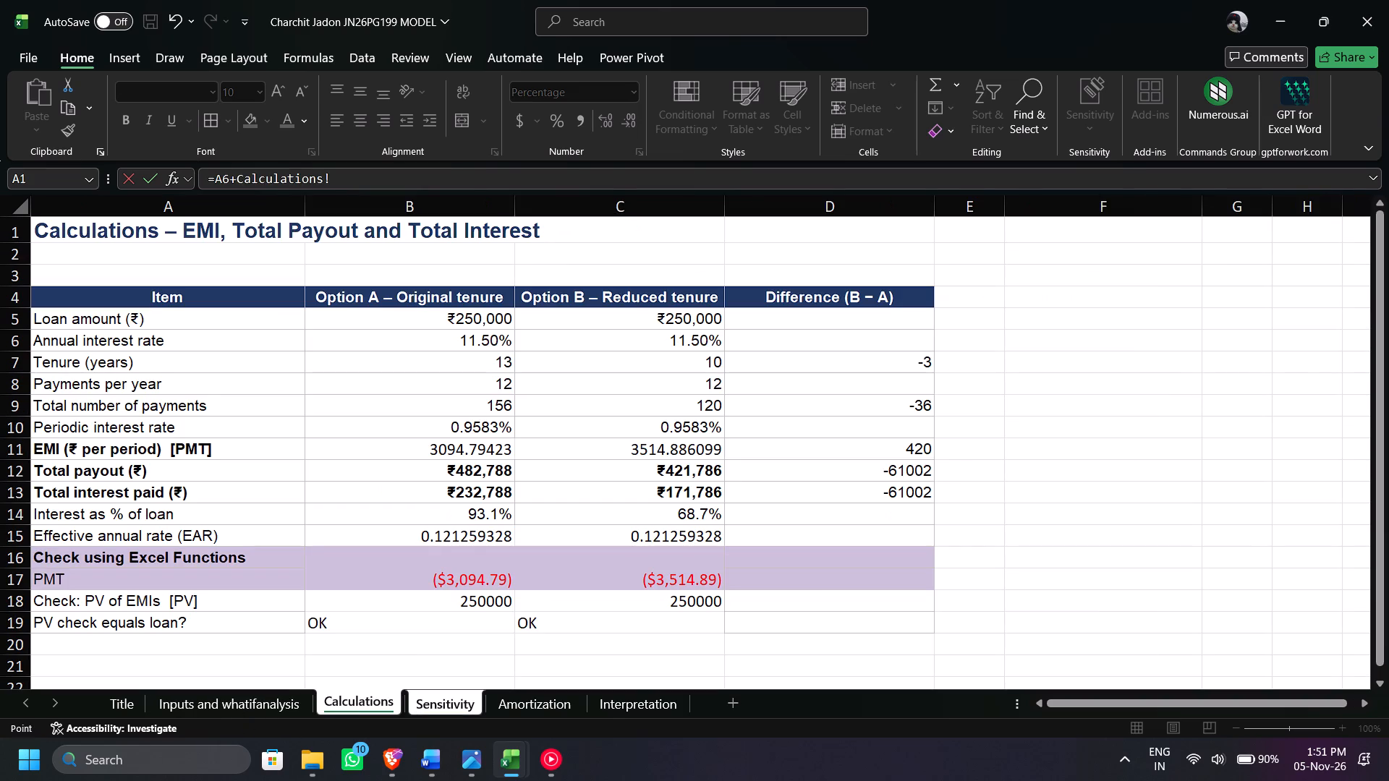
click(501, 348)
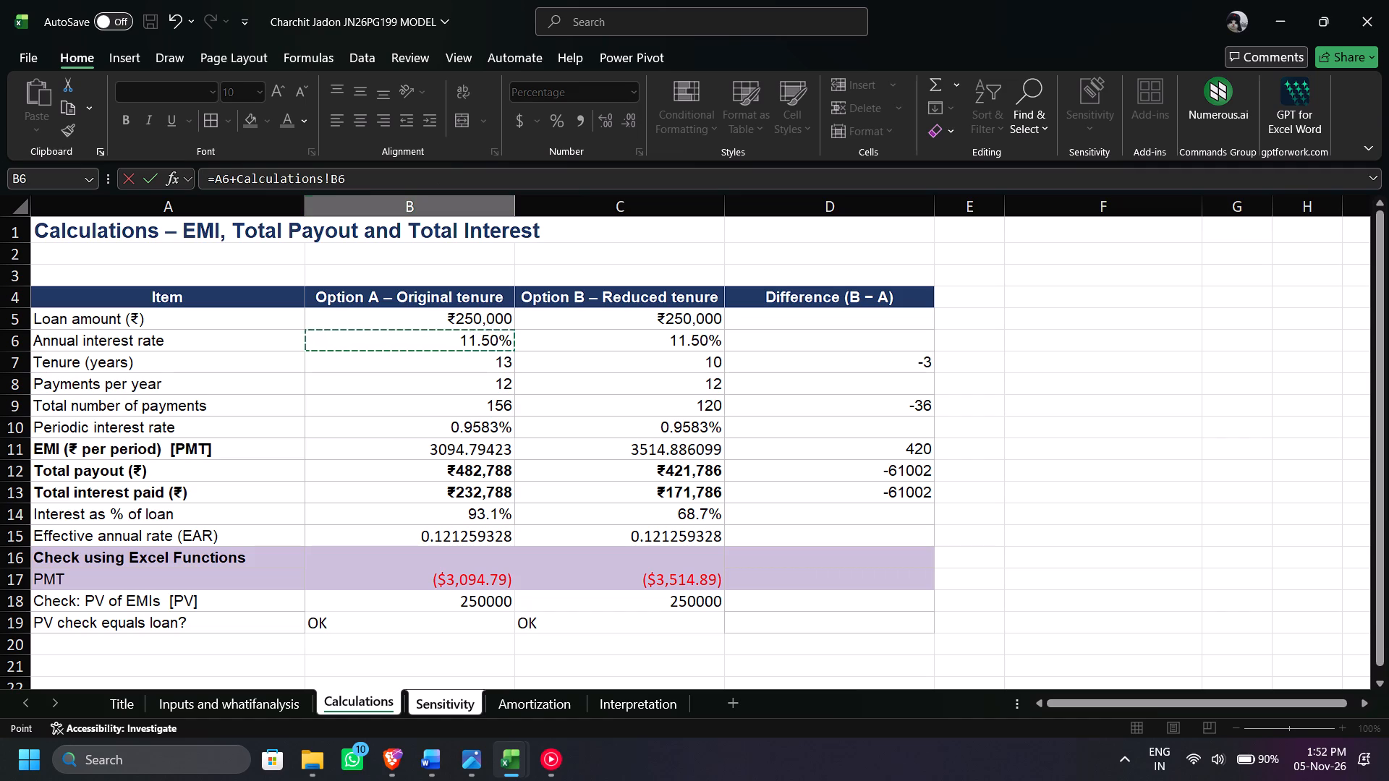
key(F4)
key(Return)
click(265, 321)
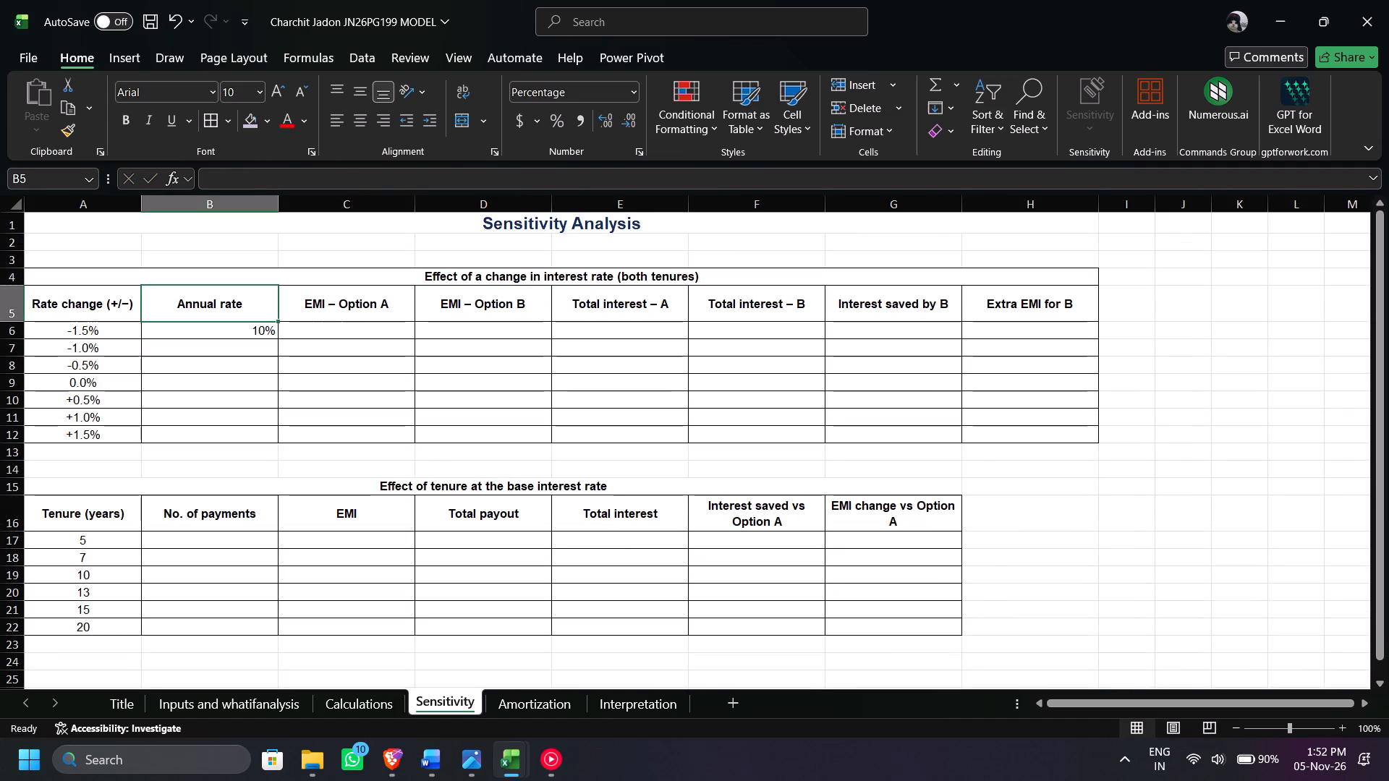
click(266, 325)
double_click(277, 337)
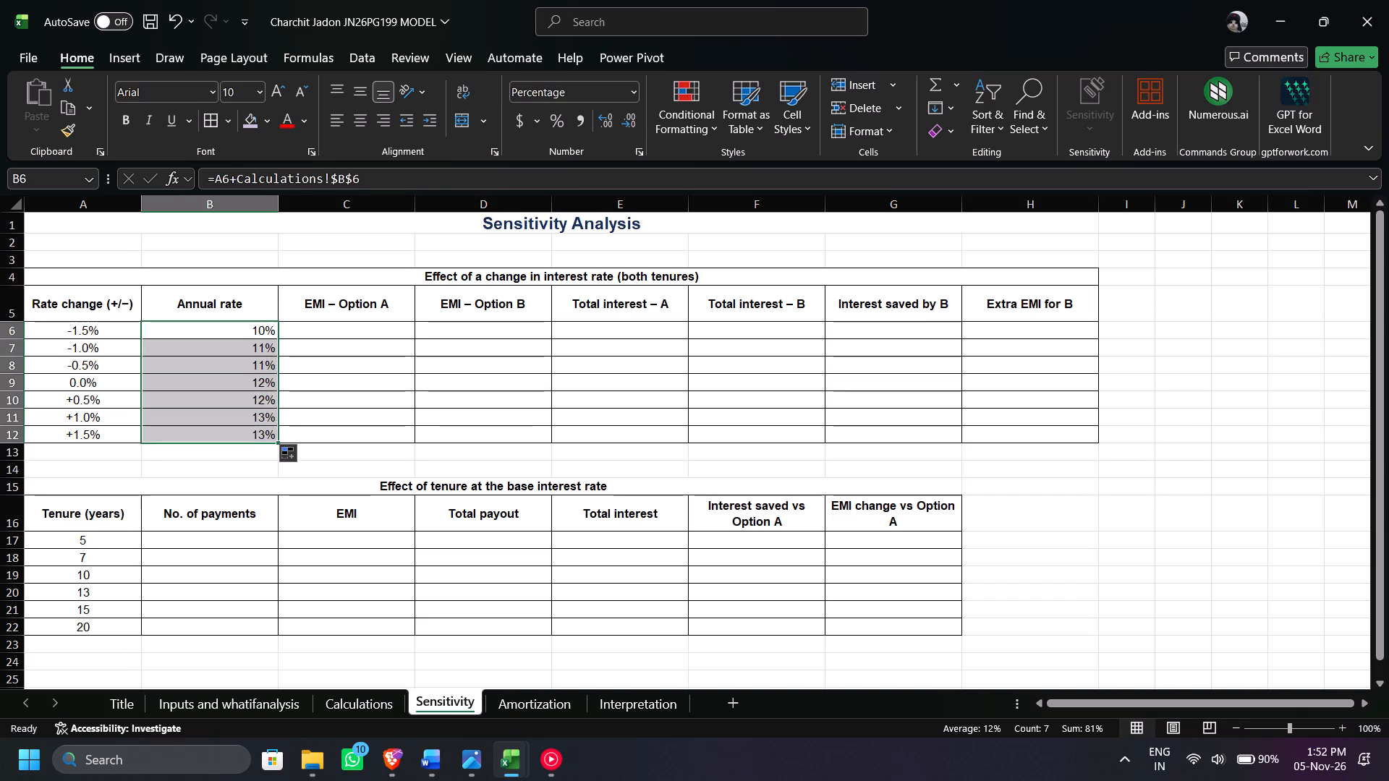
Select the first EMI – Option A cell, C6, in the Sensitivity sheet's interest rate table.
click(372, 341)
click(364, 336)
click(307, 327)
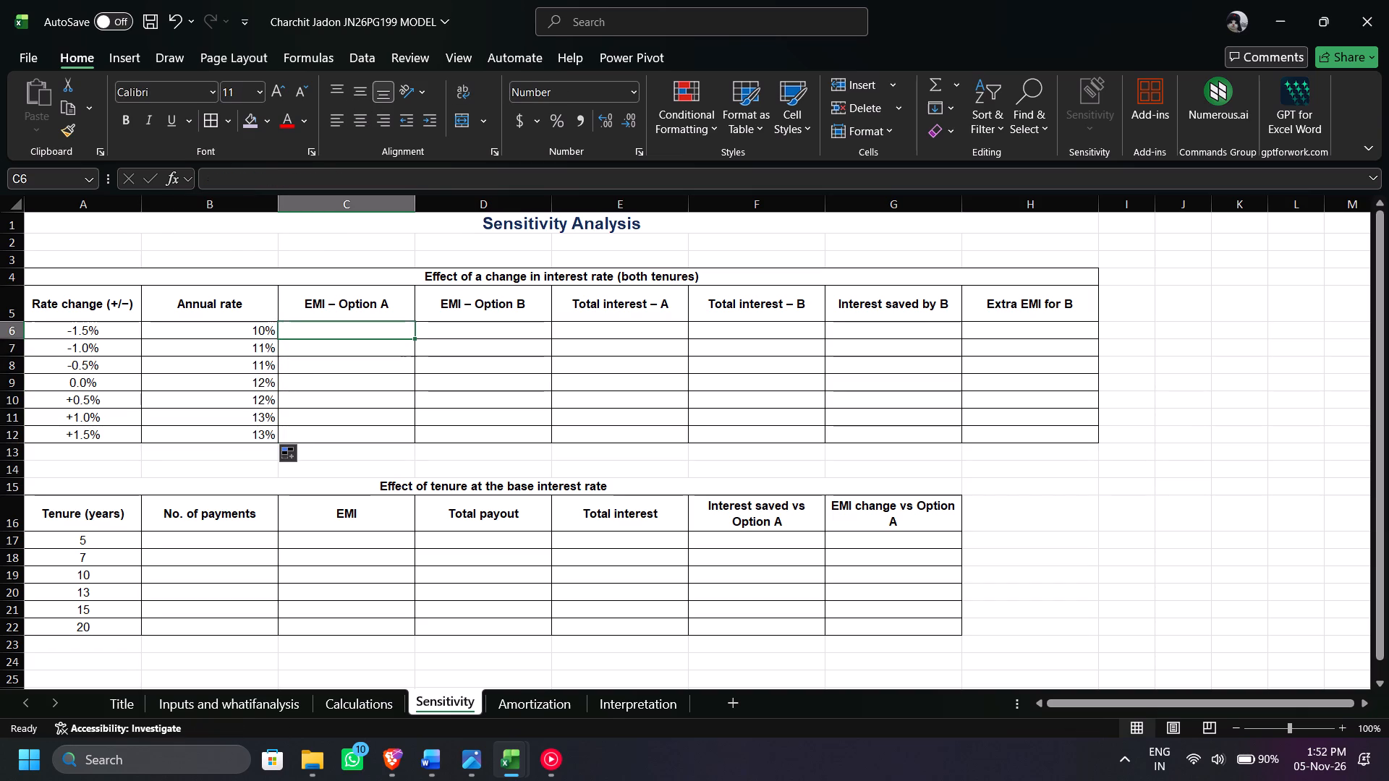
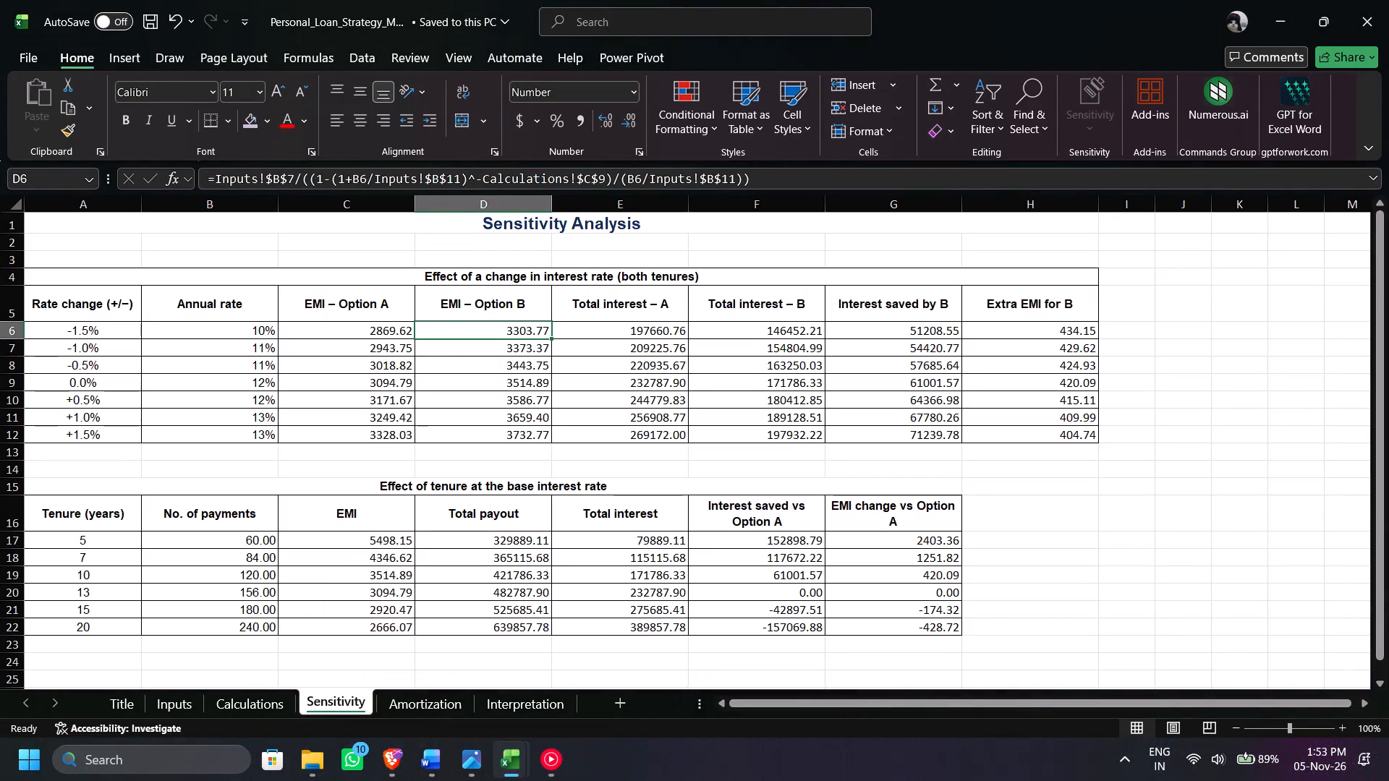
In Personal_Loan_Strategy_Model, examine the EMI – Option A formula in C6 of the Sensitivity sheet and the Inputs and Calculations sheets it references.
click(352, 338)
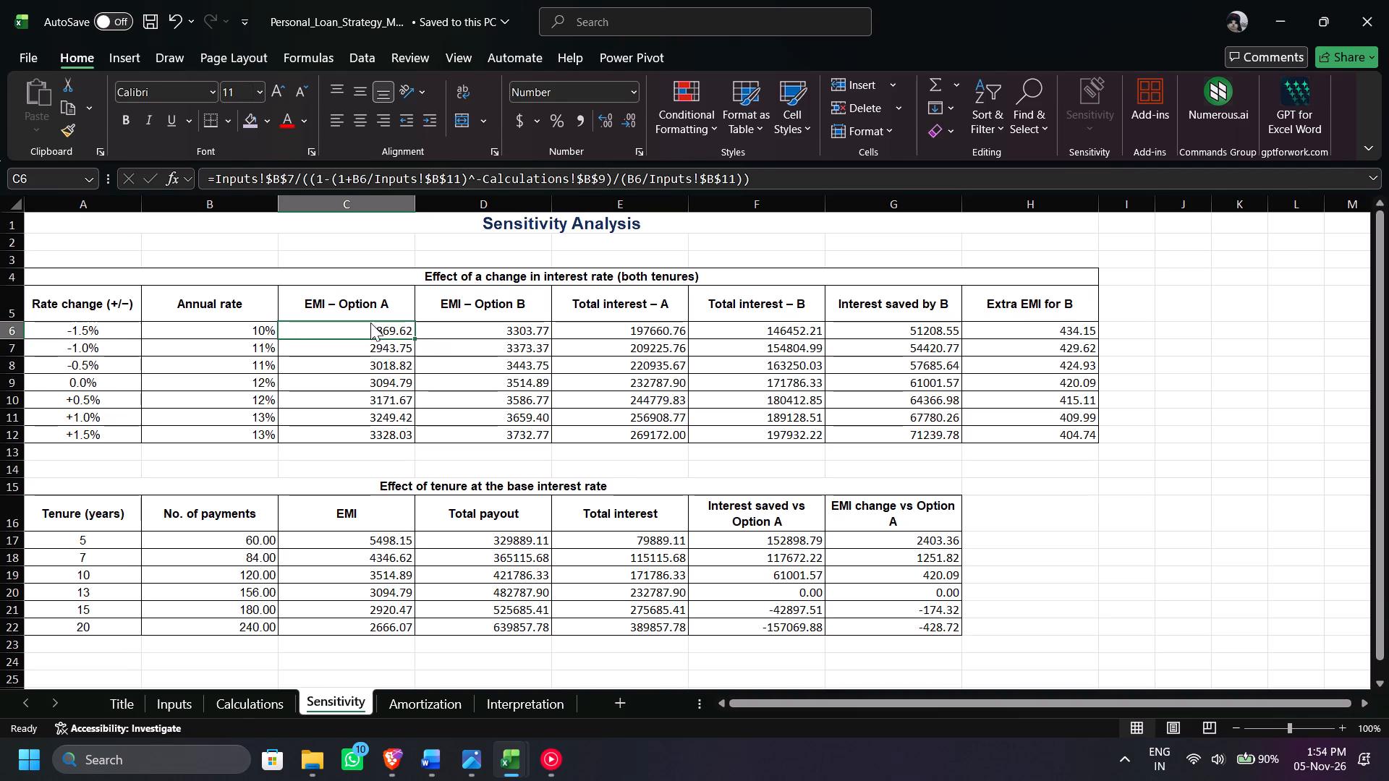
double_click(370, 323)
double_click(368, 330)
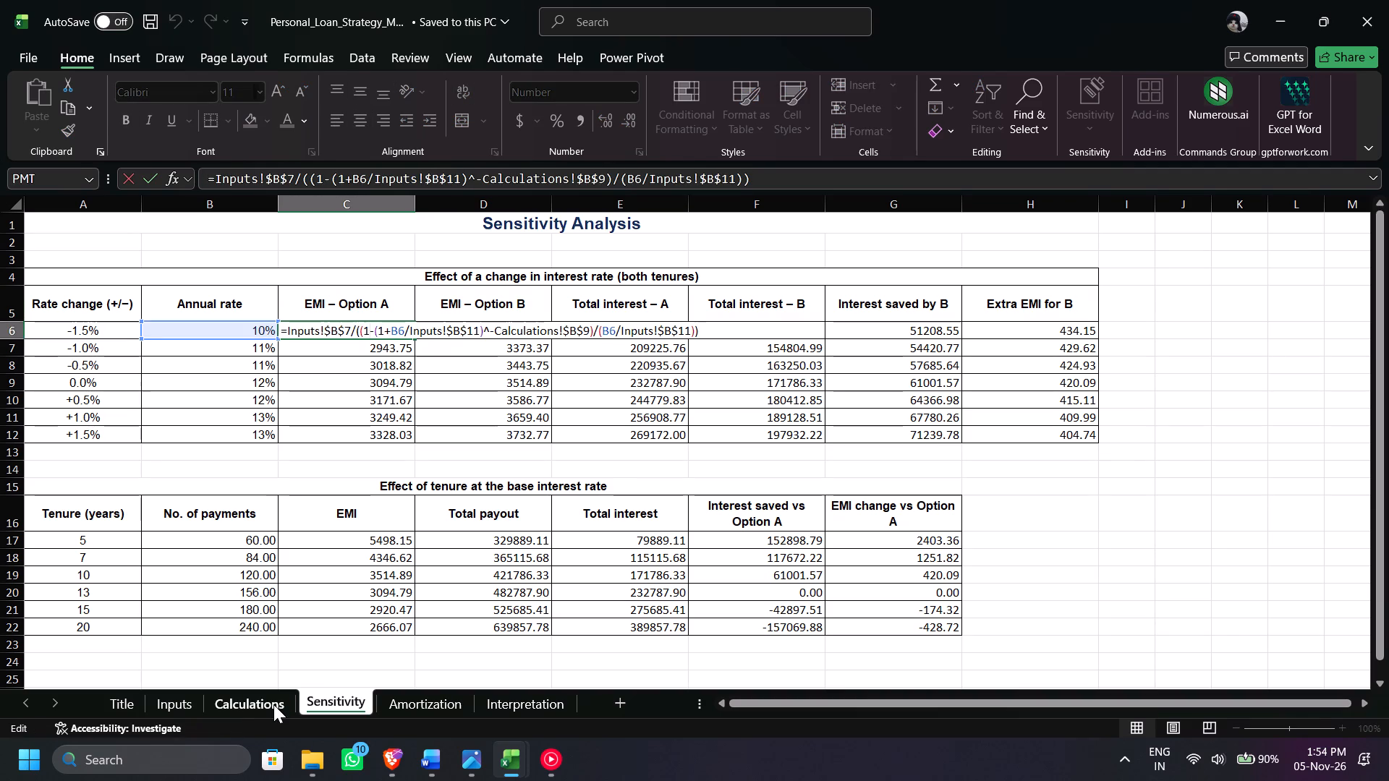
click(184, 699)
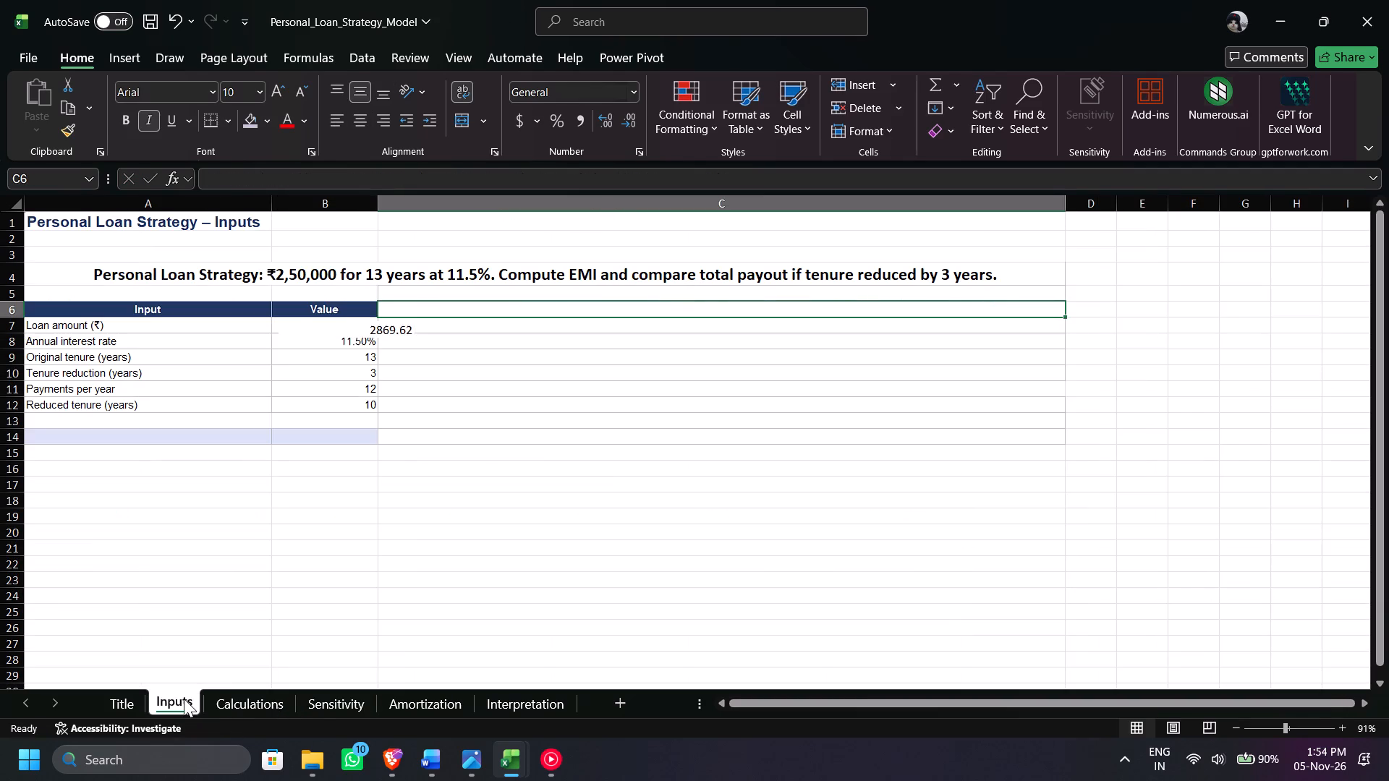
click(290, 706)
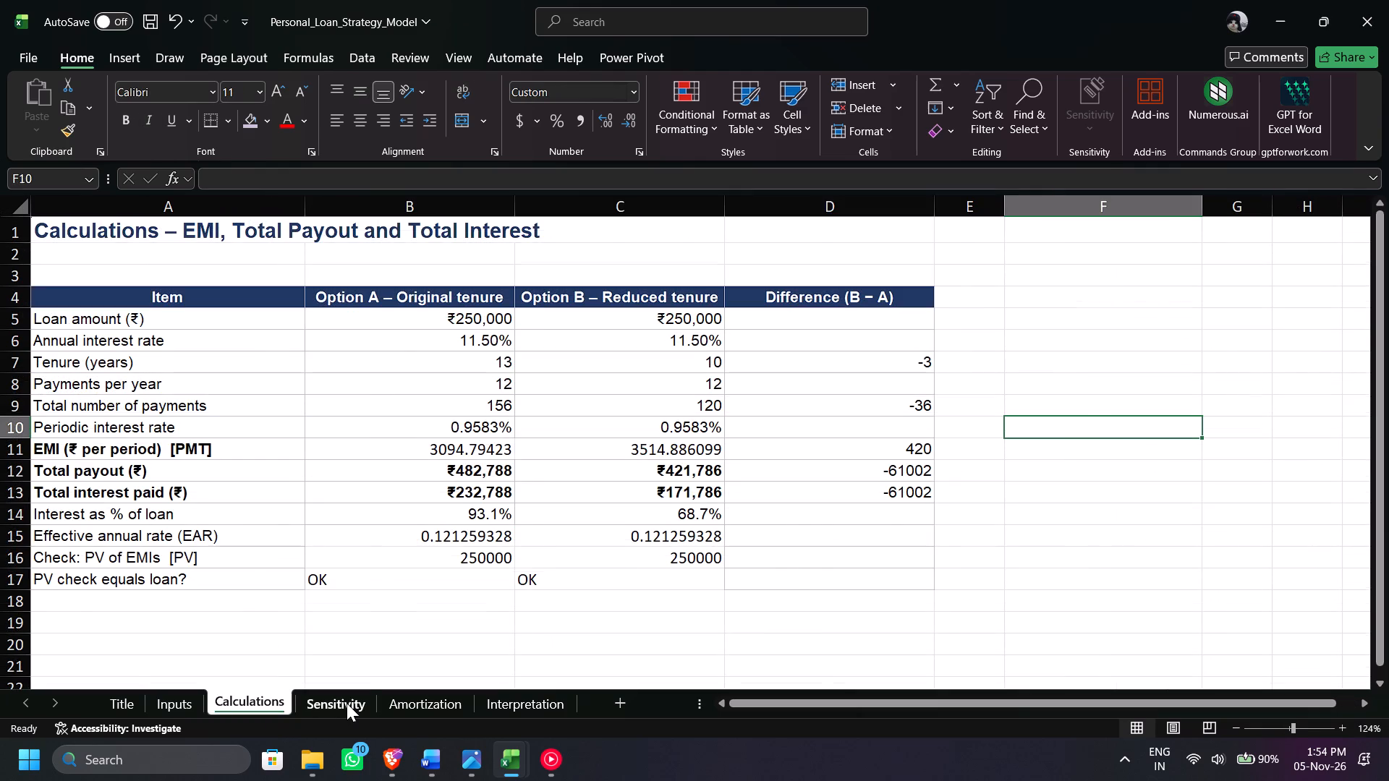
click(347, 703)
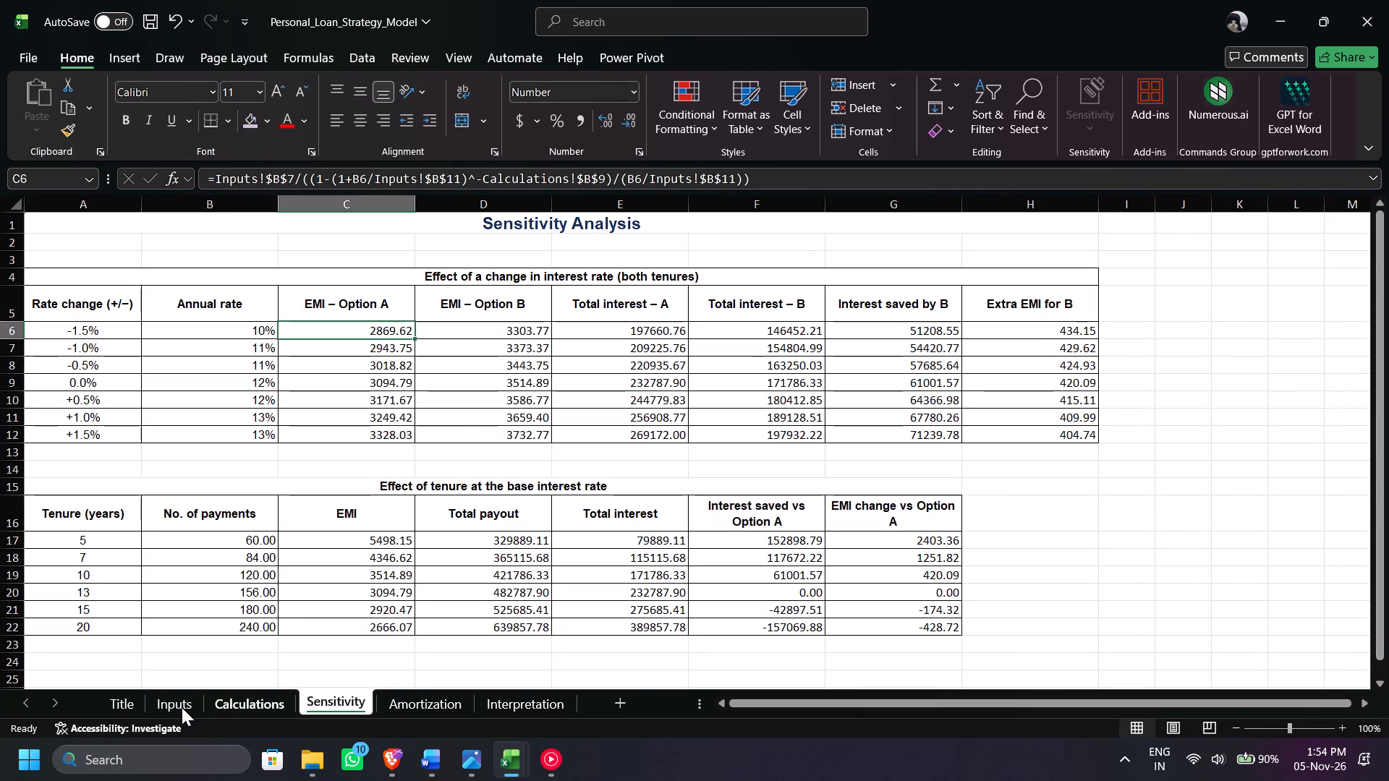
click(161, 707)
click(129, 714)
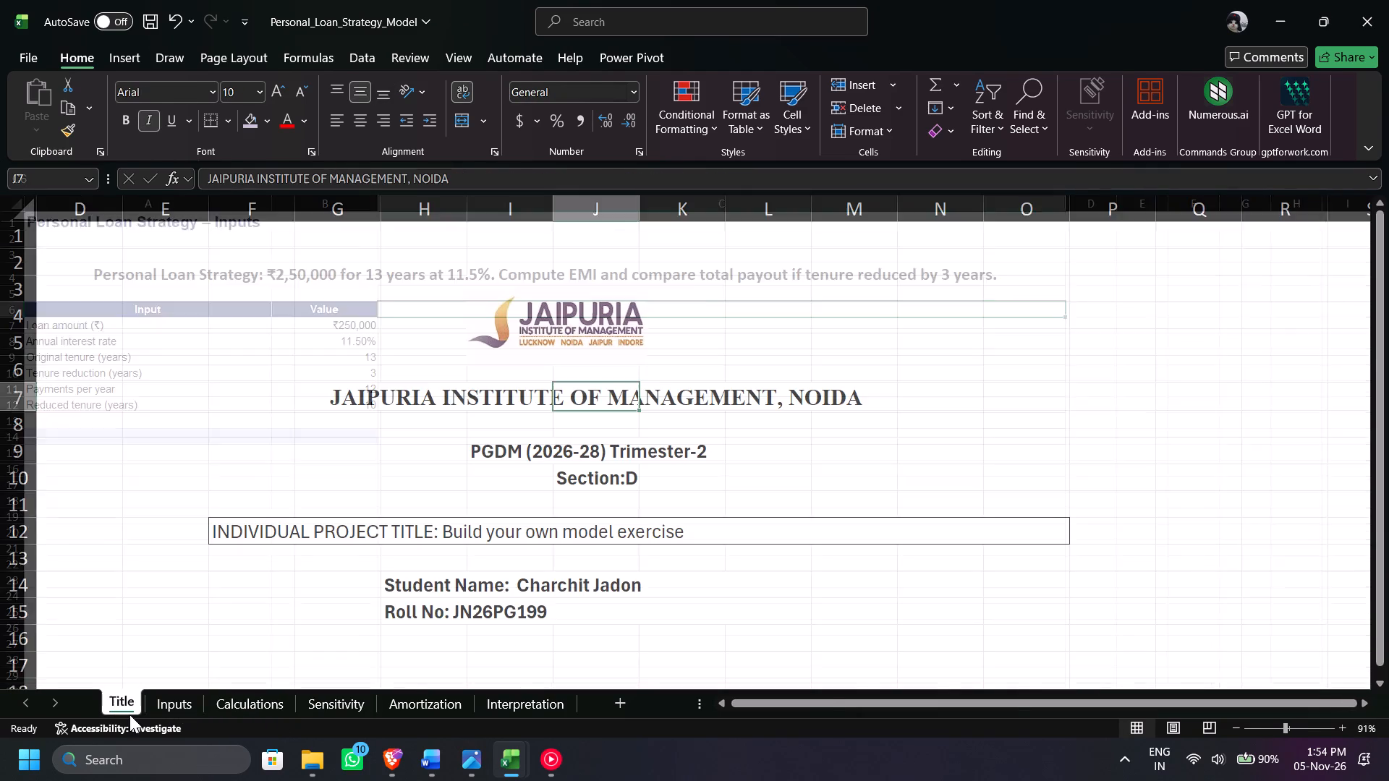
scroll(606, 439, down, 1)
click(213, 702)
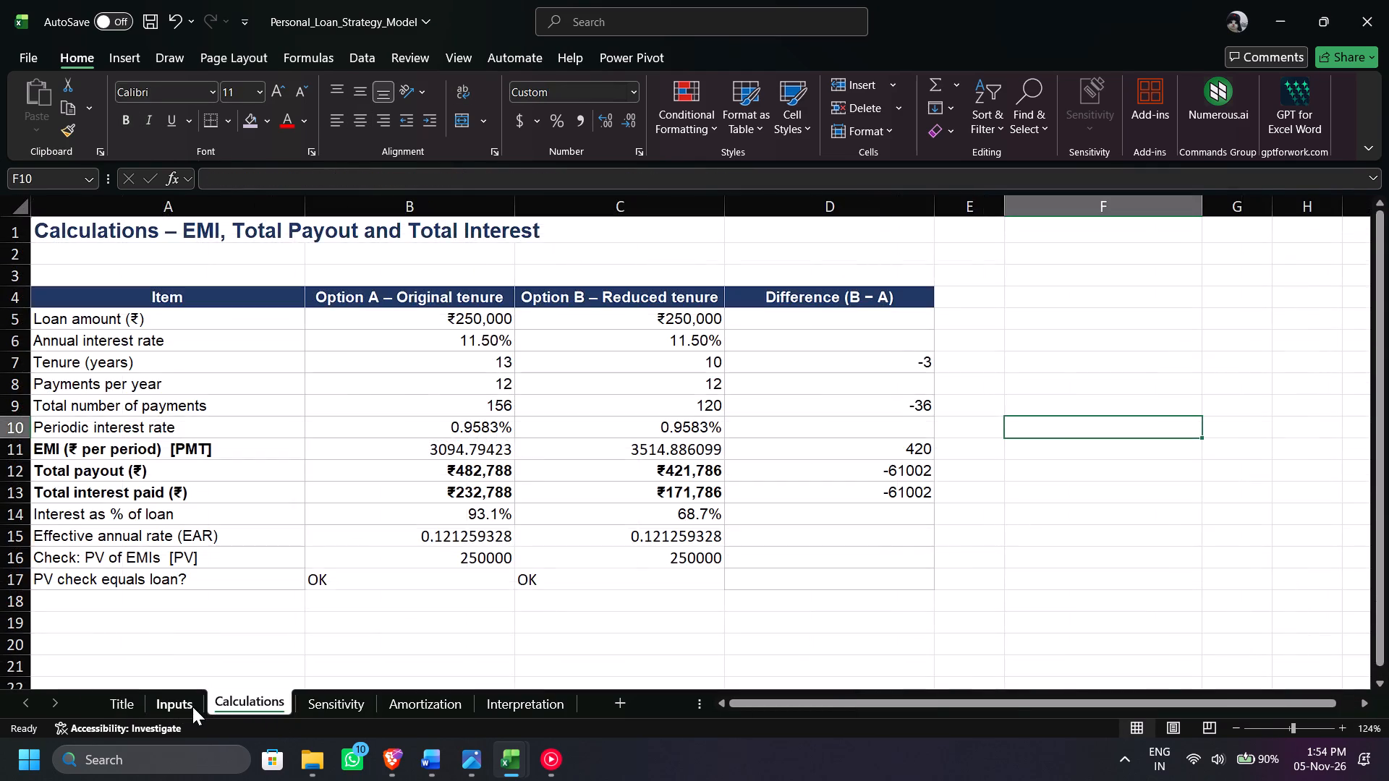
click(192, 707)
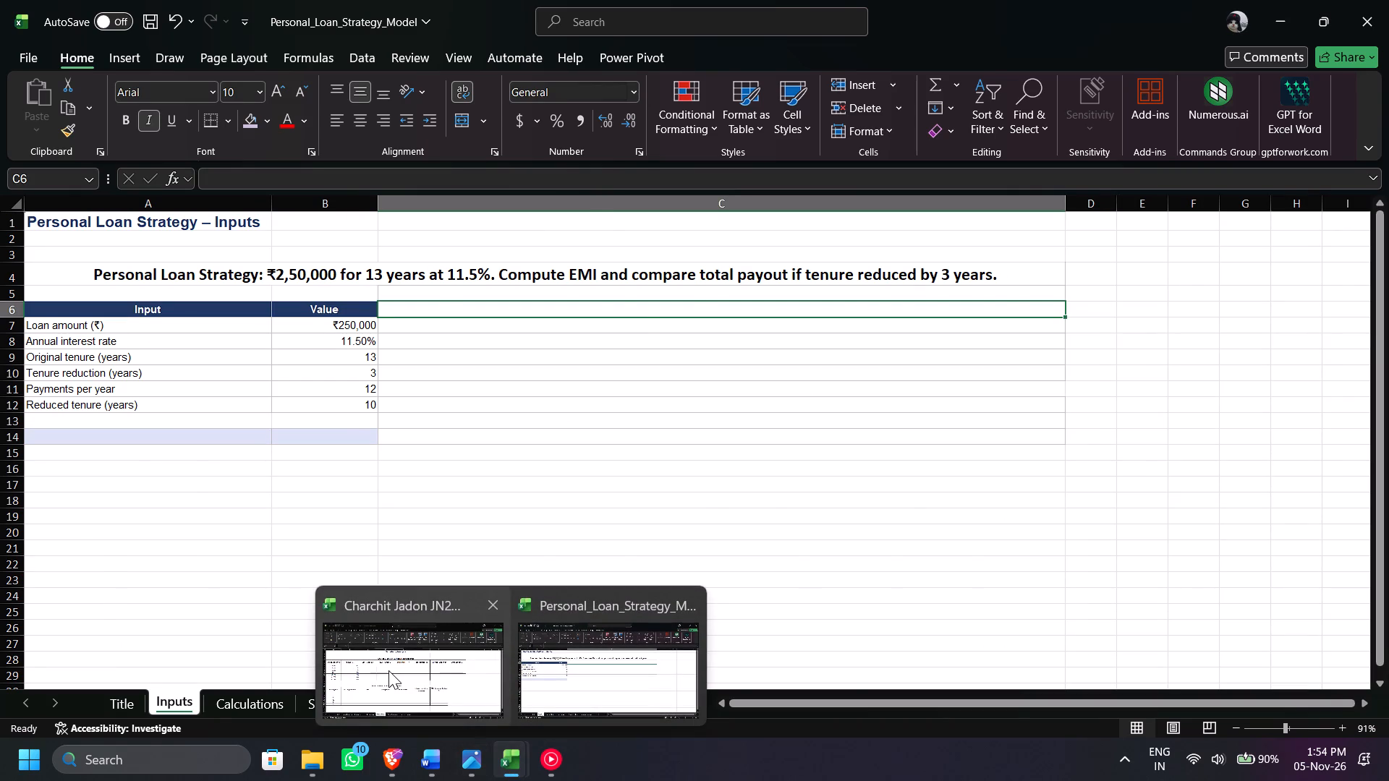
Switch to the MODEL workbook and view its Inputs and whatifanalysis sheet.
click(388, 670)
click(192, 705)
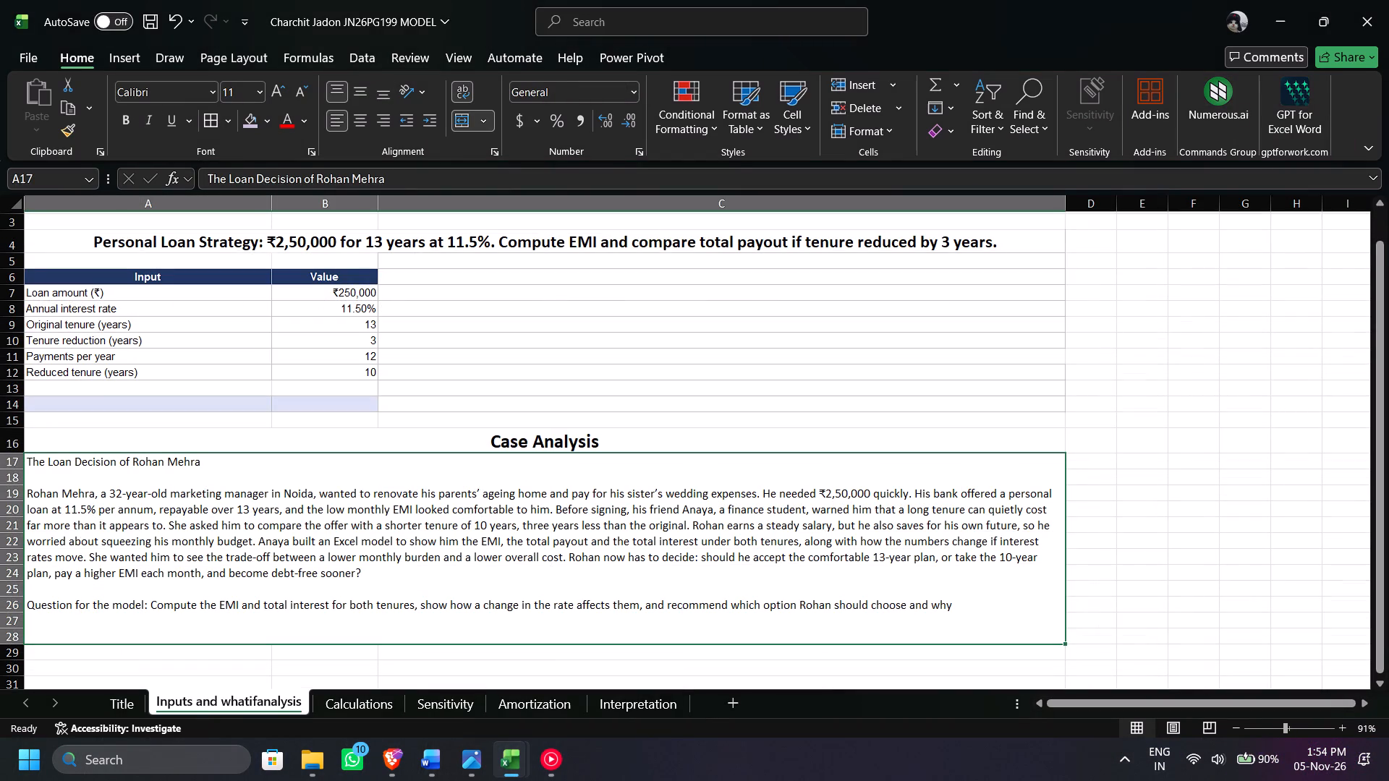
Read the Sample Scenarios list in the Corporate Finance Word document and check the photo of handwritten present value formulas.
click(422, 770)
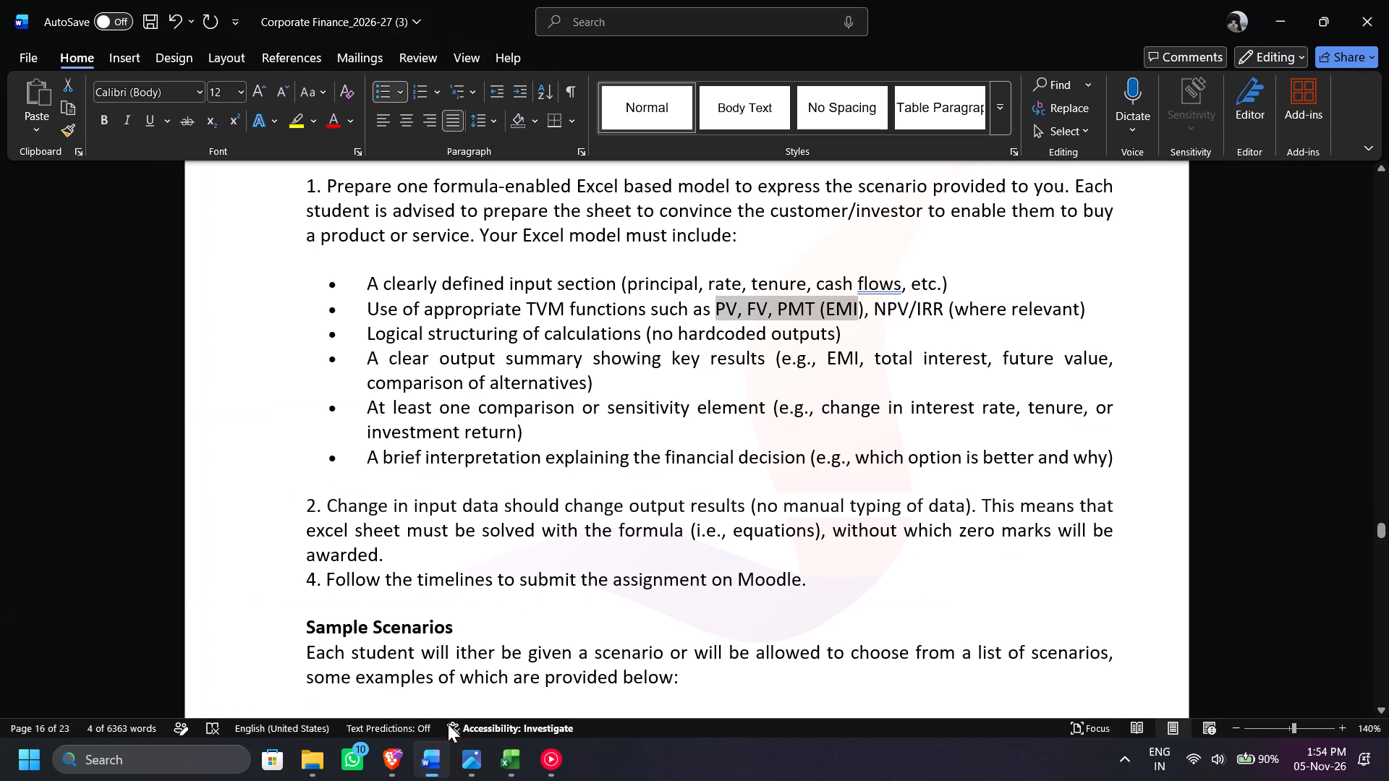
scroll(404, 555, down, 4)
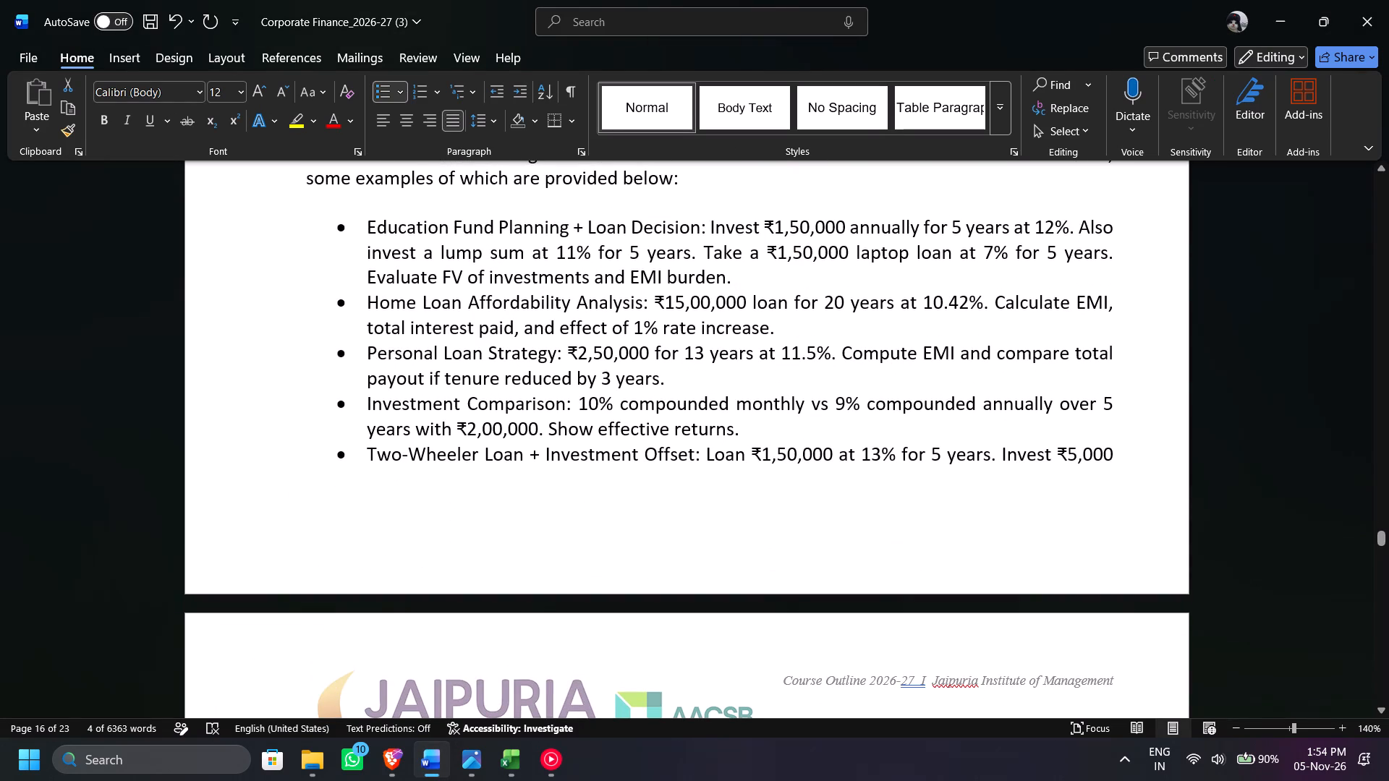
drag(348, 231, 1032, 471)
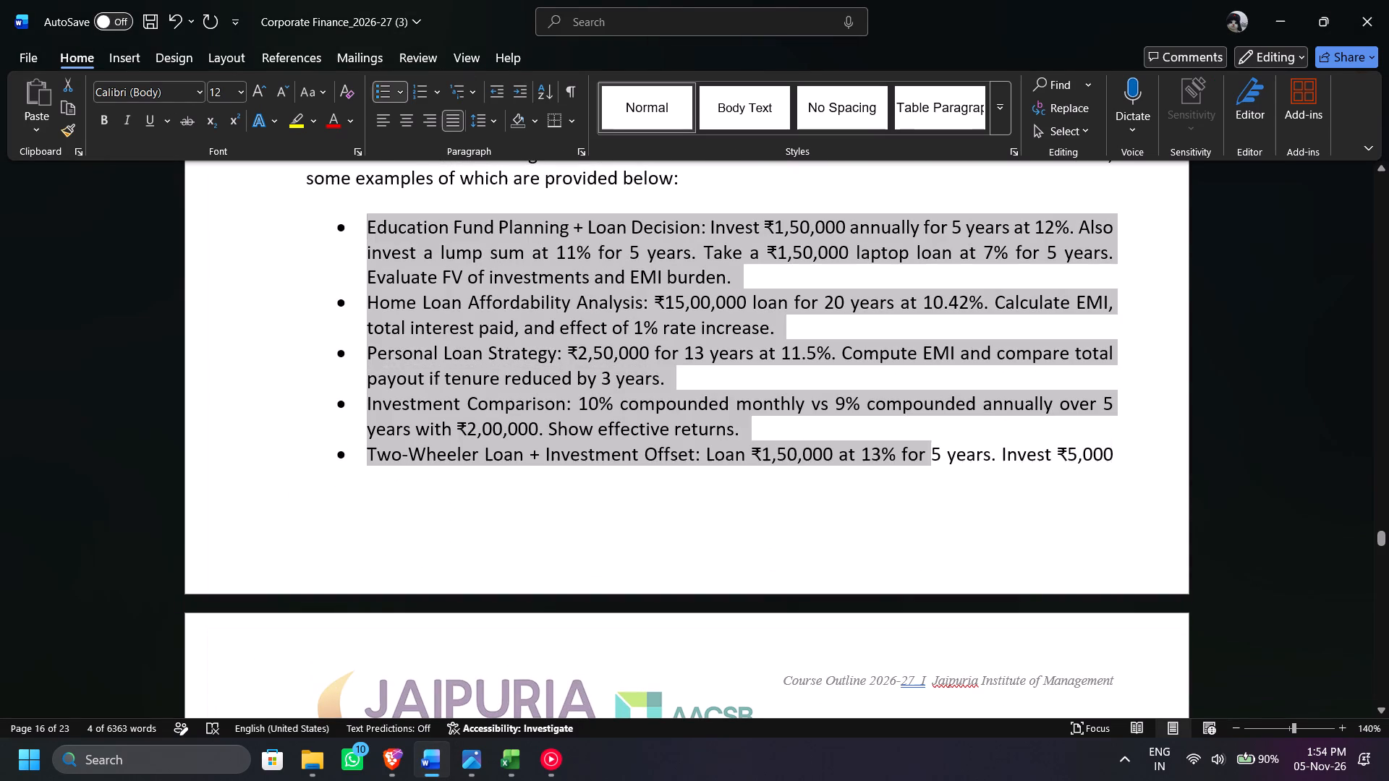
drag(1032, 471, 1195, 525)
scroll(559, 265, down, 1)
scroll(559, 265, up, 1)
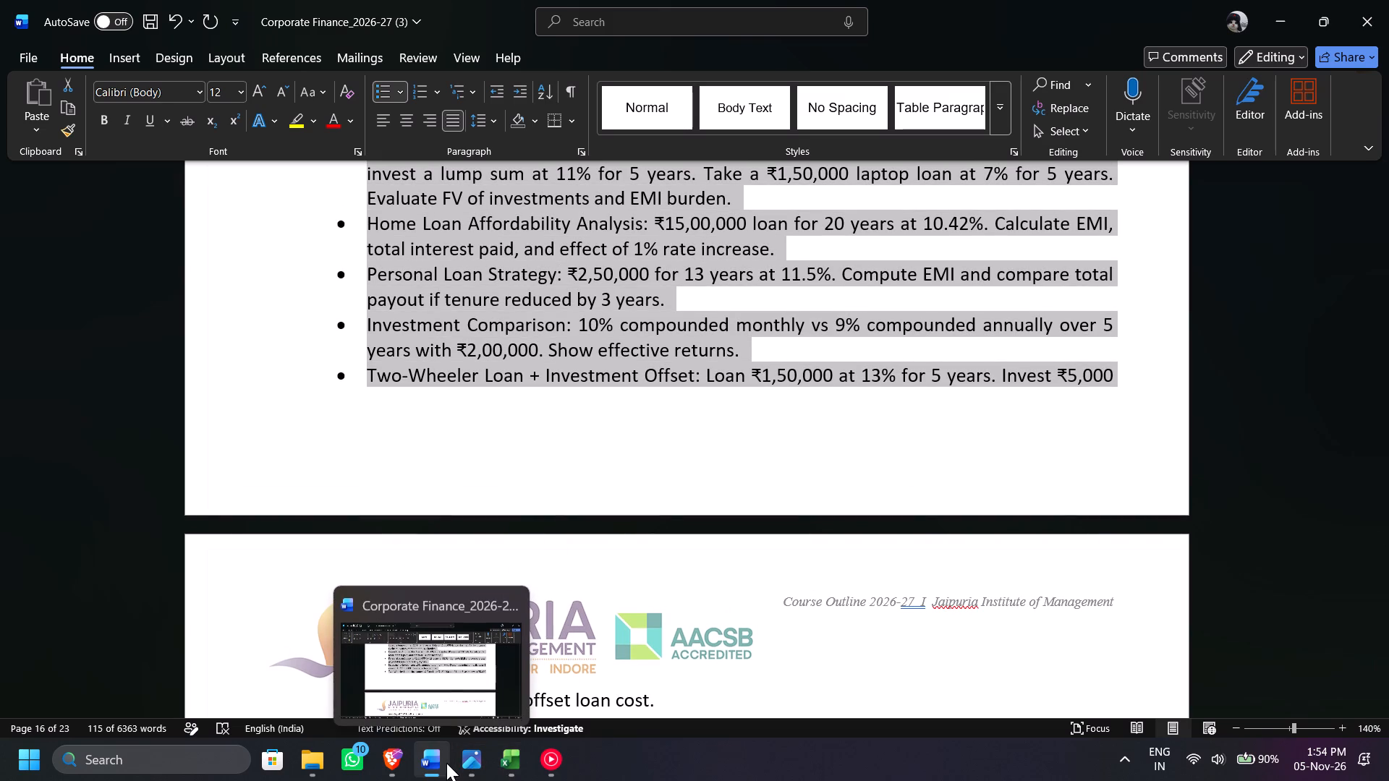
click(488, 746)
click(500, 747)
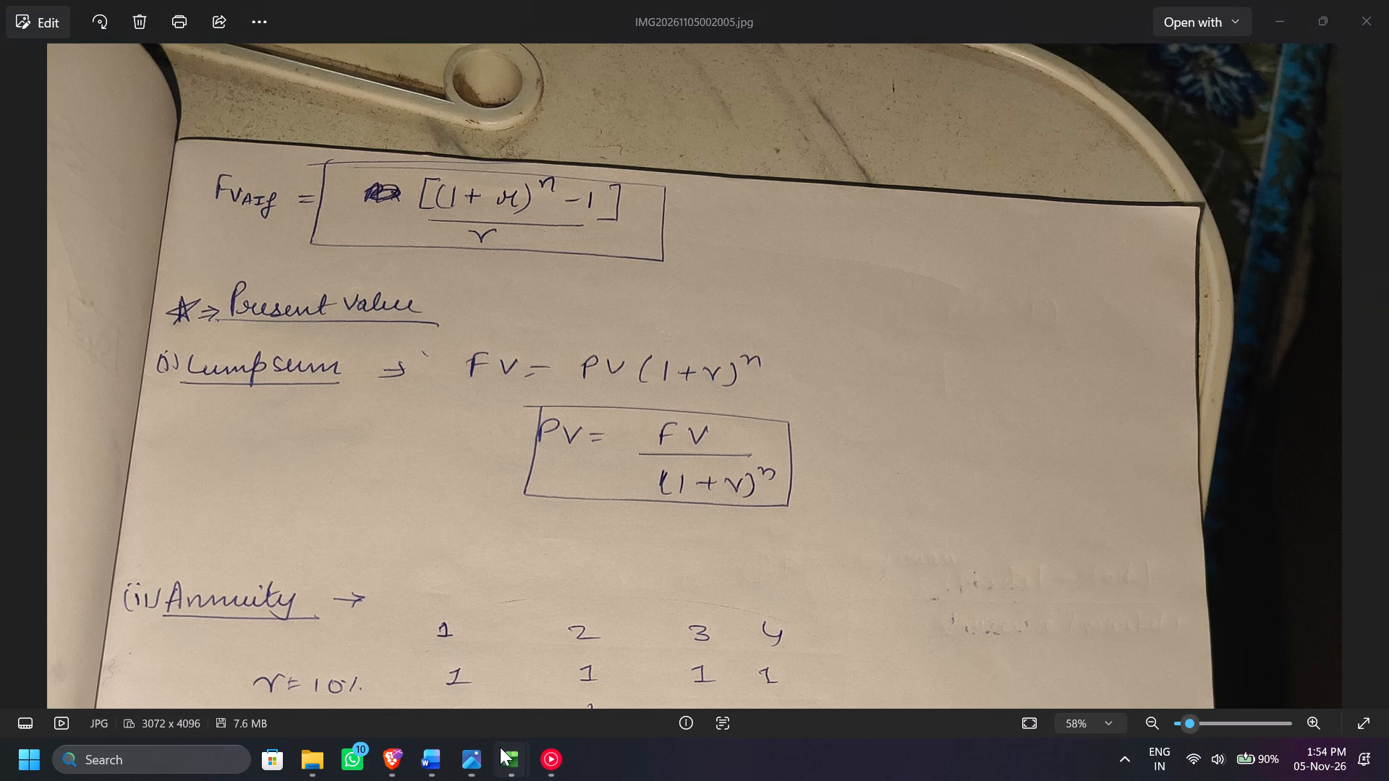
Review the MODEL workbook's input table and the Option A and Option B figures on its Calculations sheet, including the Total payout formula.
click(425, 641)
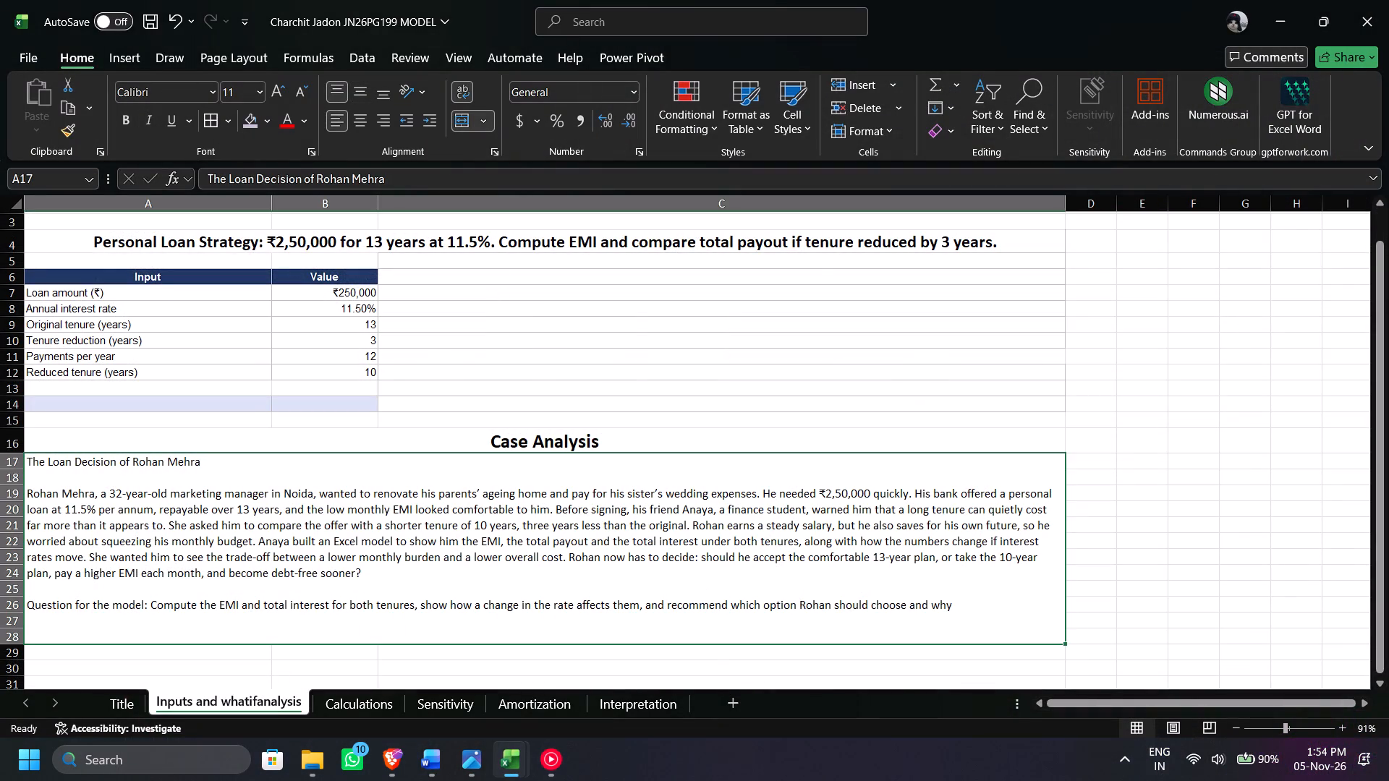
drag(137, 273, 344, 387)
click(368, 699)
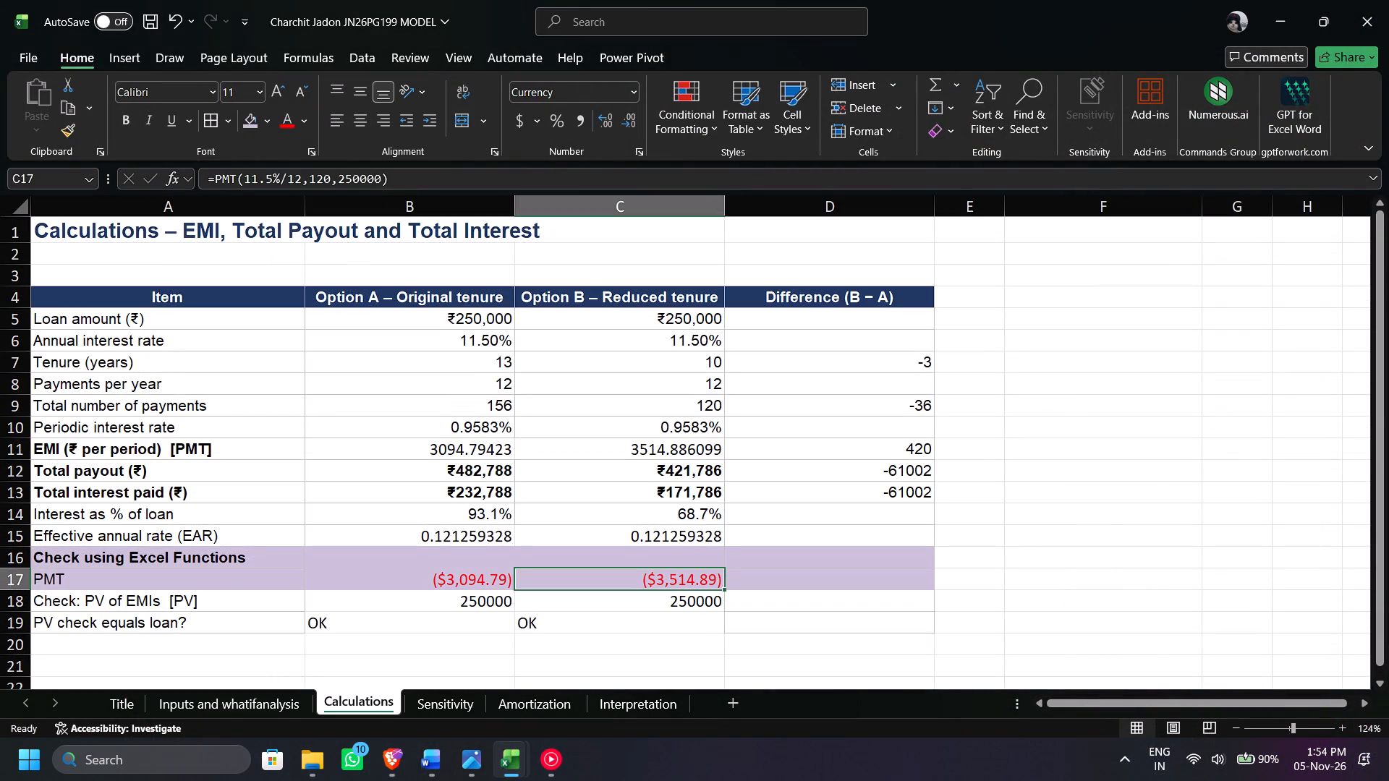
drag(106, 313, 767, 521)
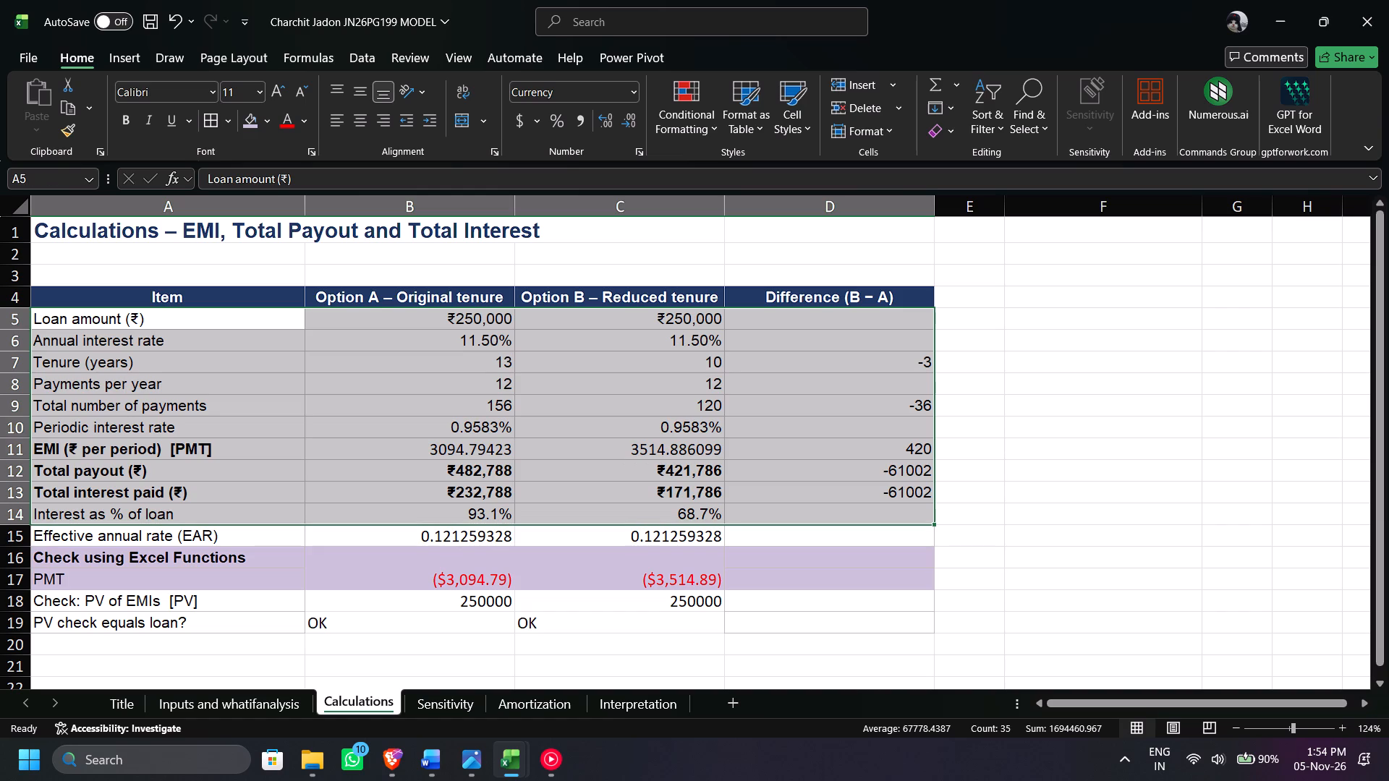
click(457, 465)
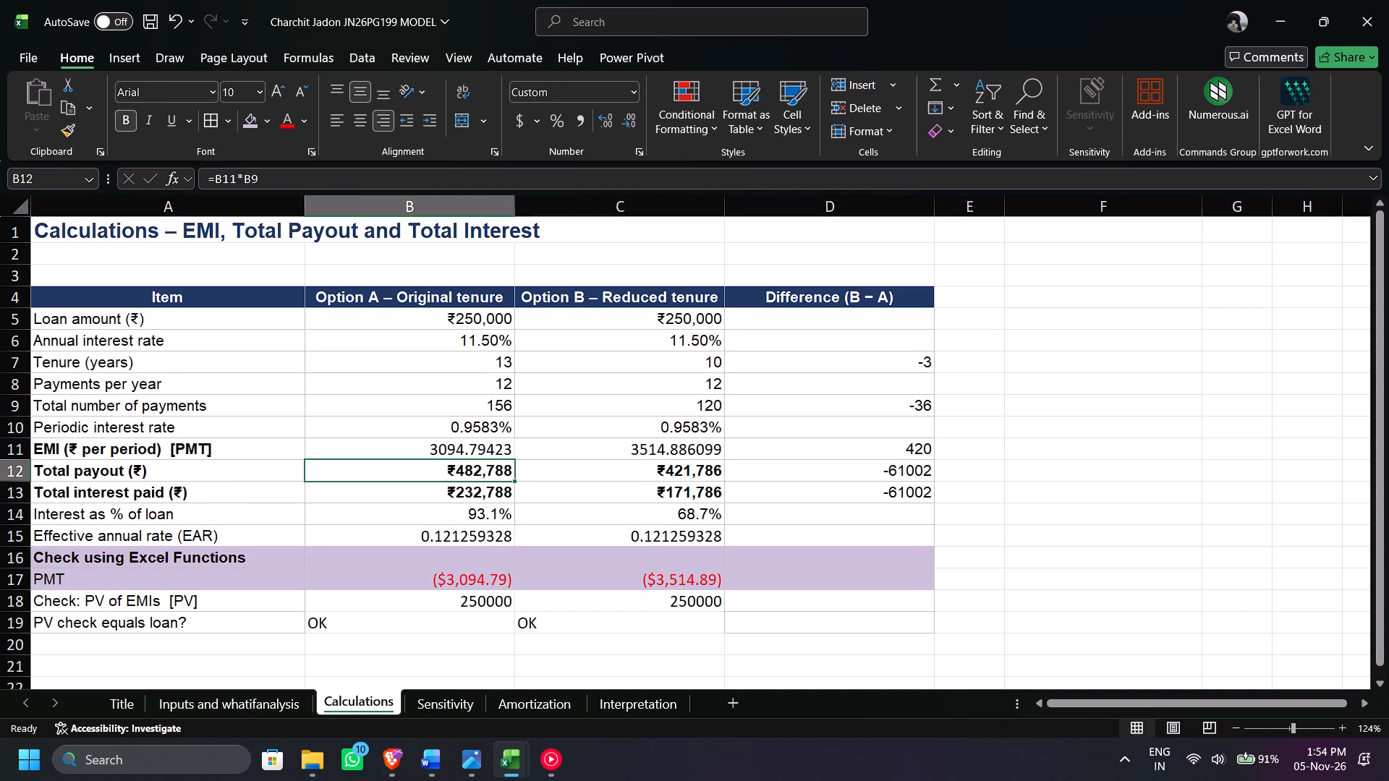
click(468, 457)
Examine both amortization tables on the Amortization sheet, from the final closing balance in F159 up to the second table's title.
click(522, 701)
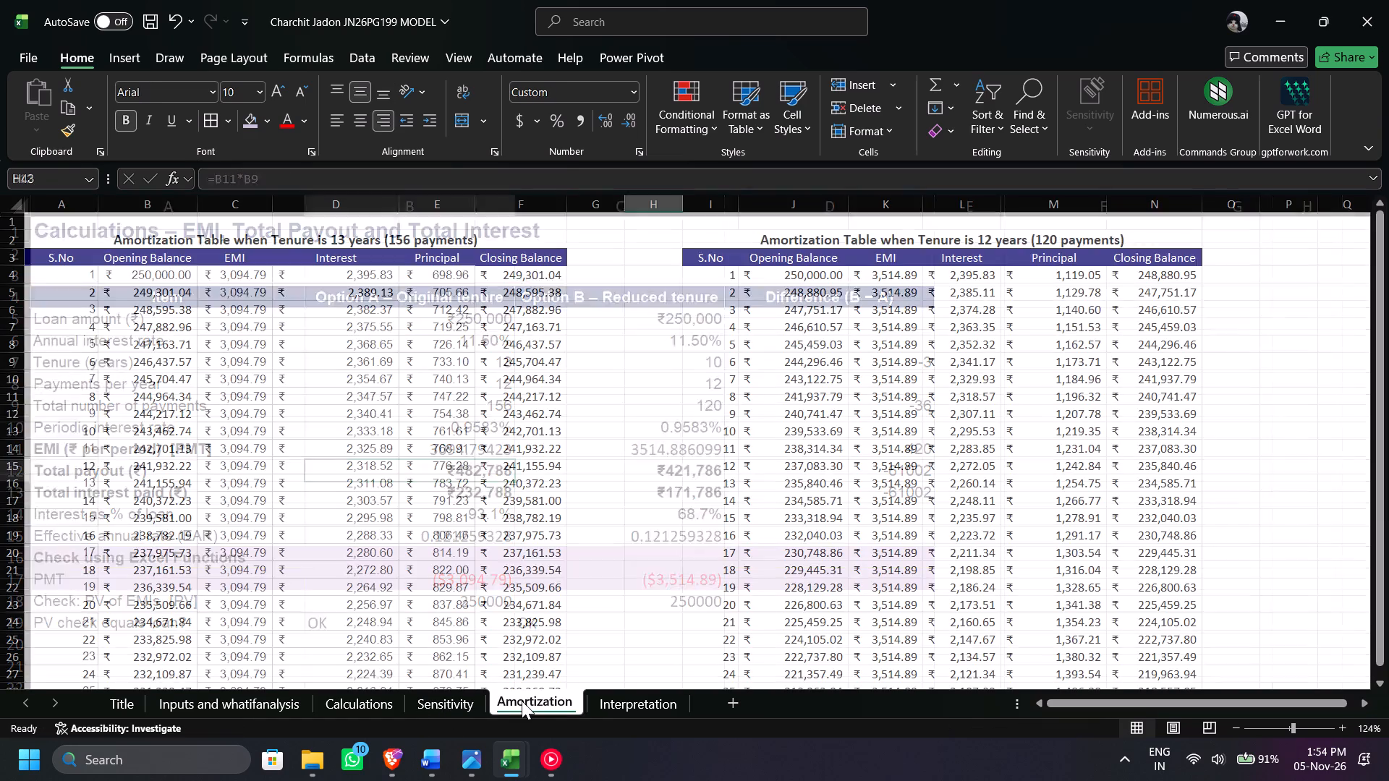
scroll(286, 332, down, 6)
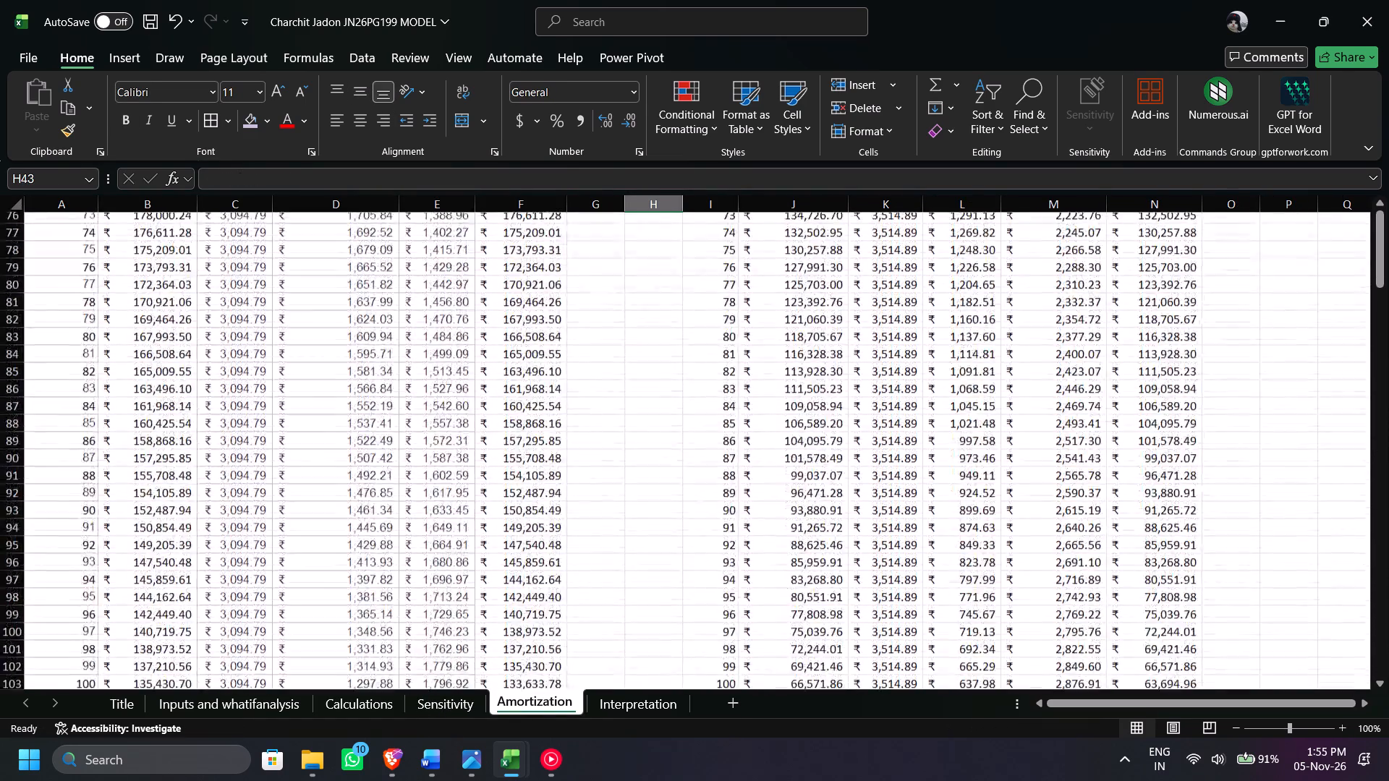
scroll(286, 332, down, 4)
scroll(286, 332, up, 2)
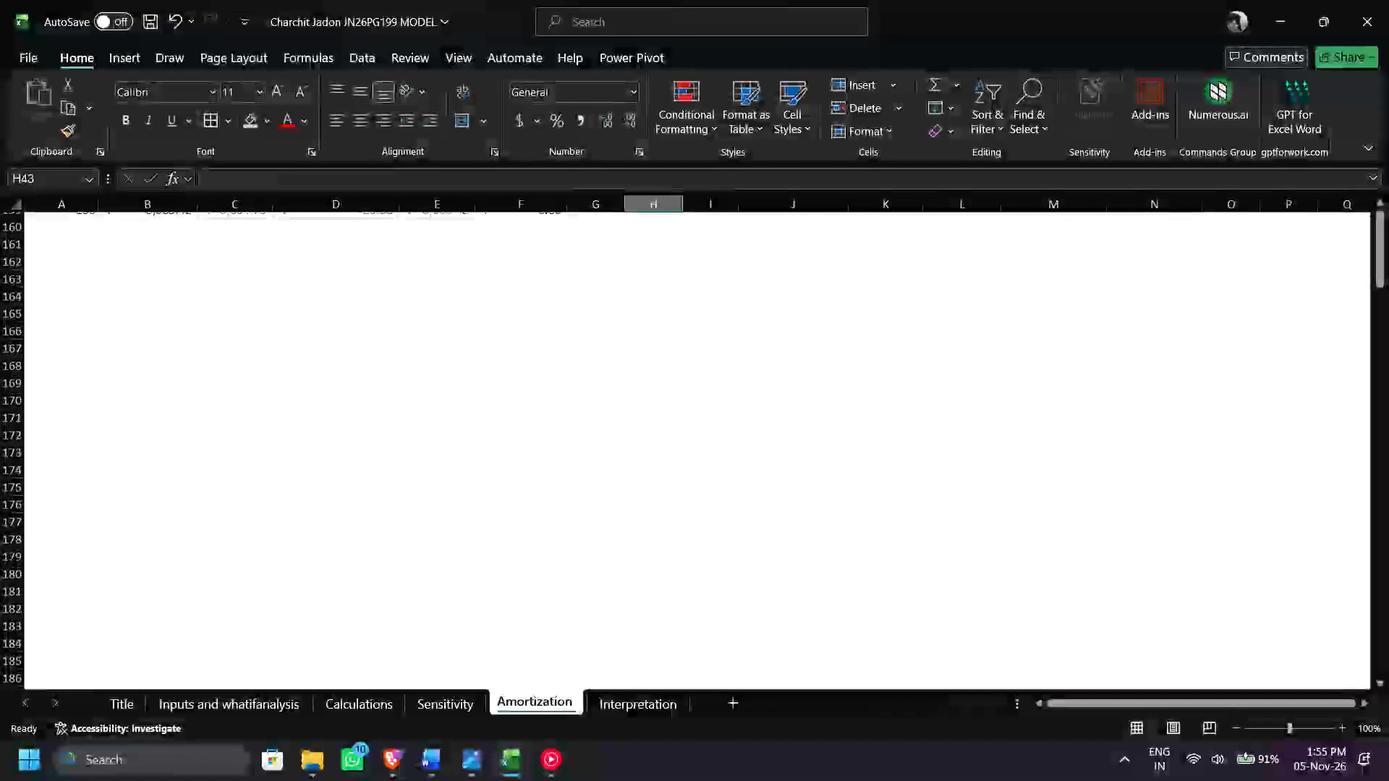
scroll(286, 332, up, 1)
click(491, 283)
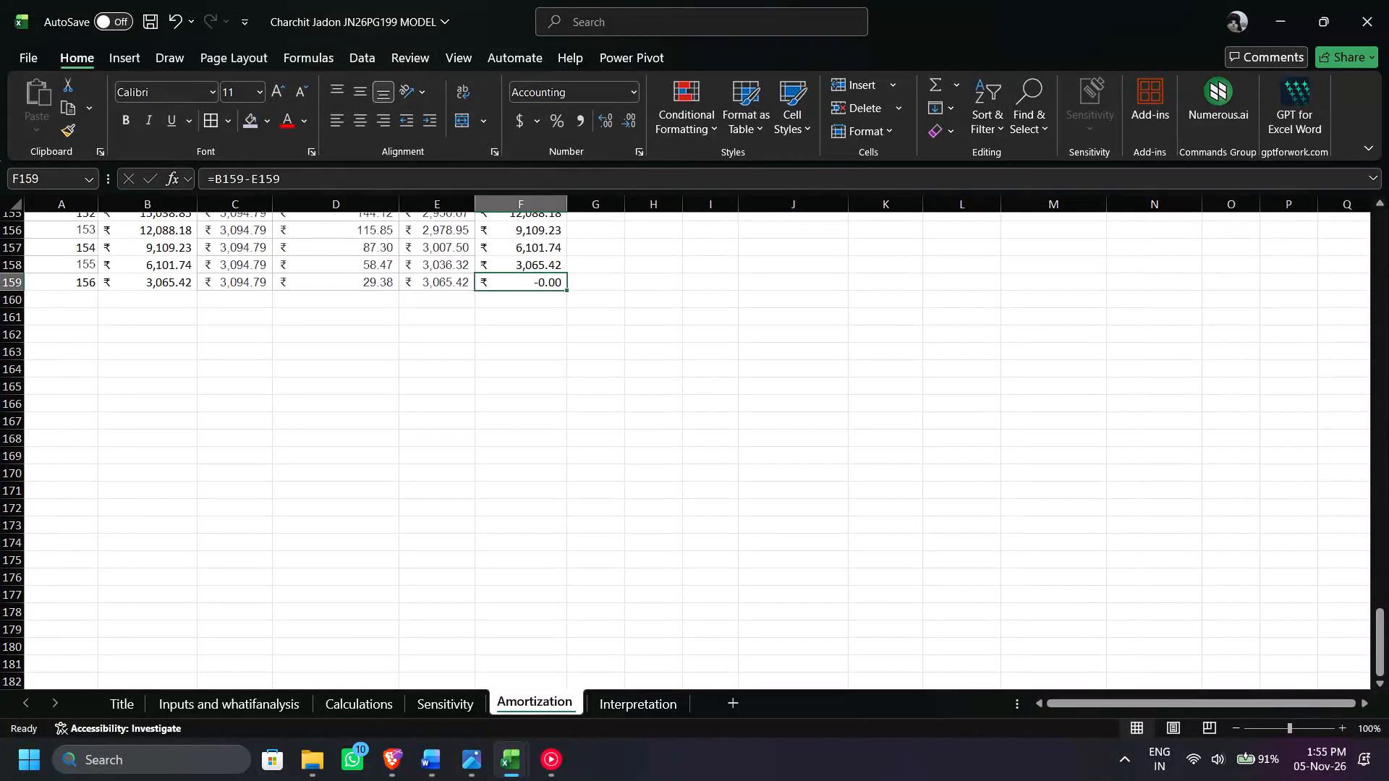
scroll(375, 357, up, 6)
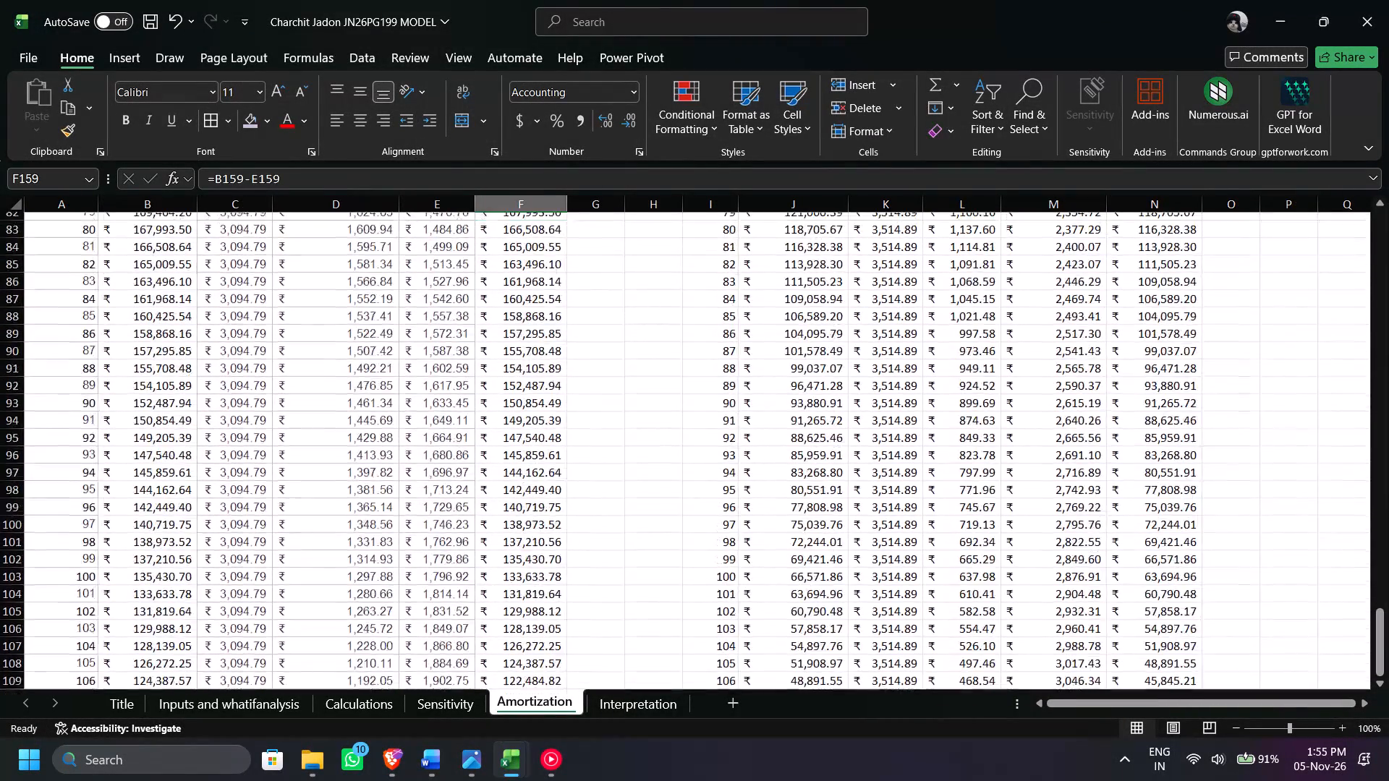
scroll(375, 357, up, 4)
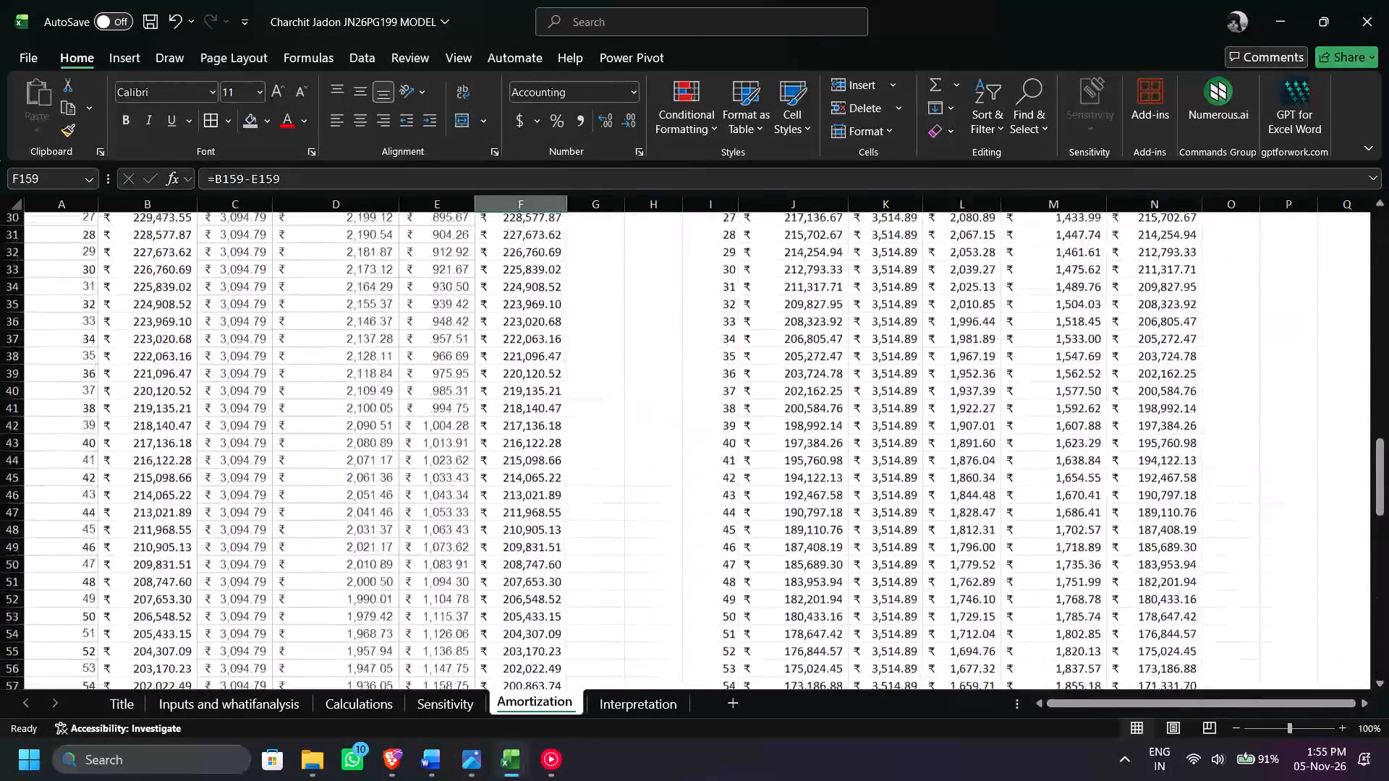
scroll(375, 357, up, 4)
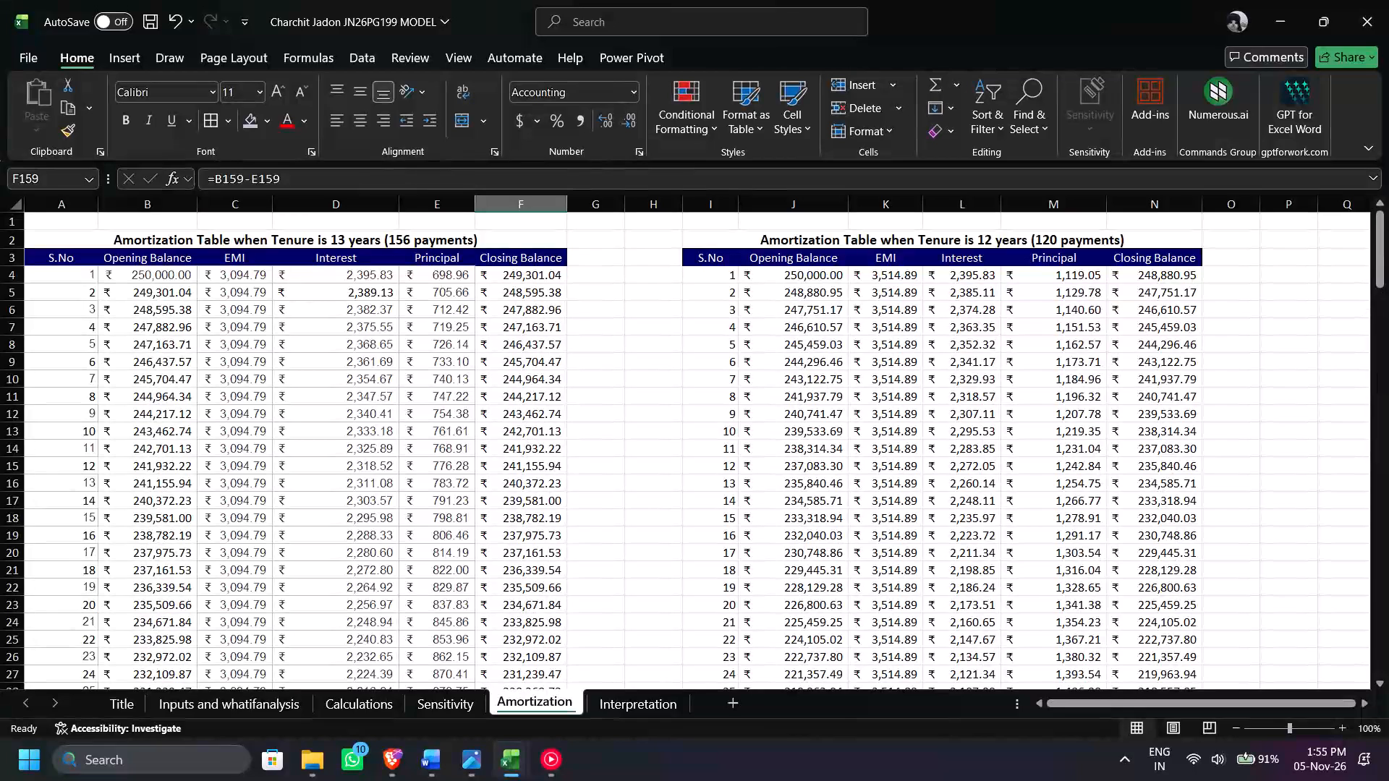
click(731, 240)
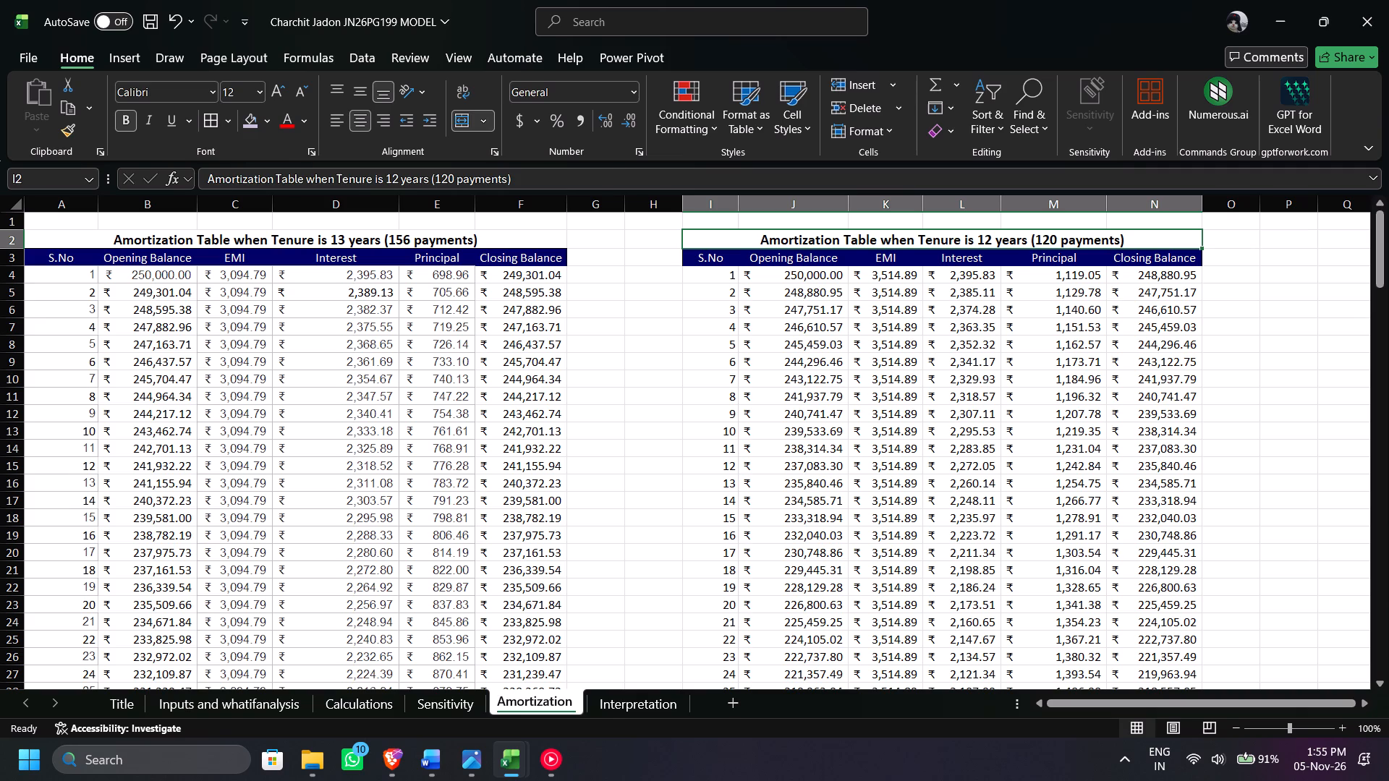
Return to the MODEL workbook's Sensitivity sheet and select the first EMI – Option A cell, C6.
click(441, 708)
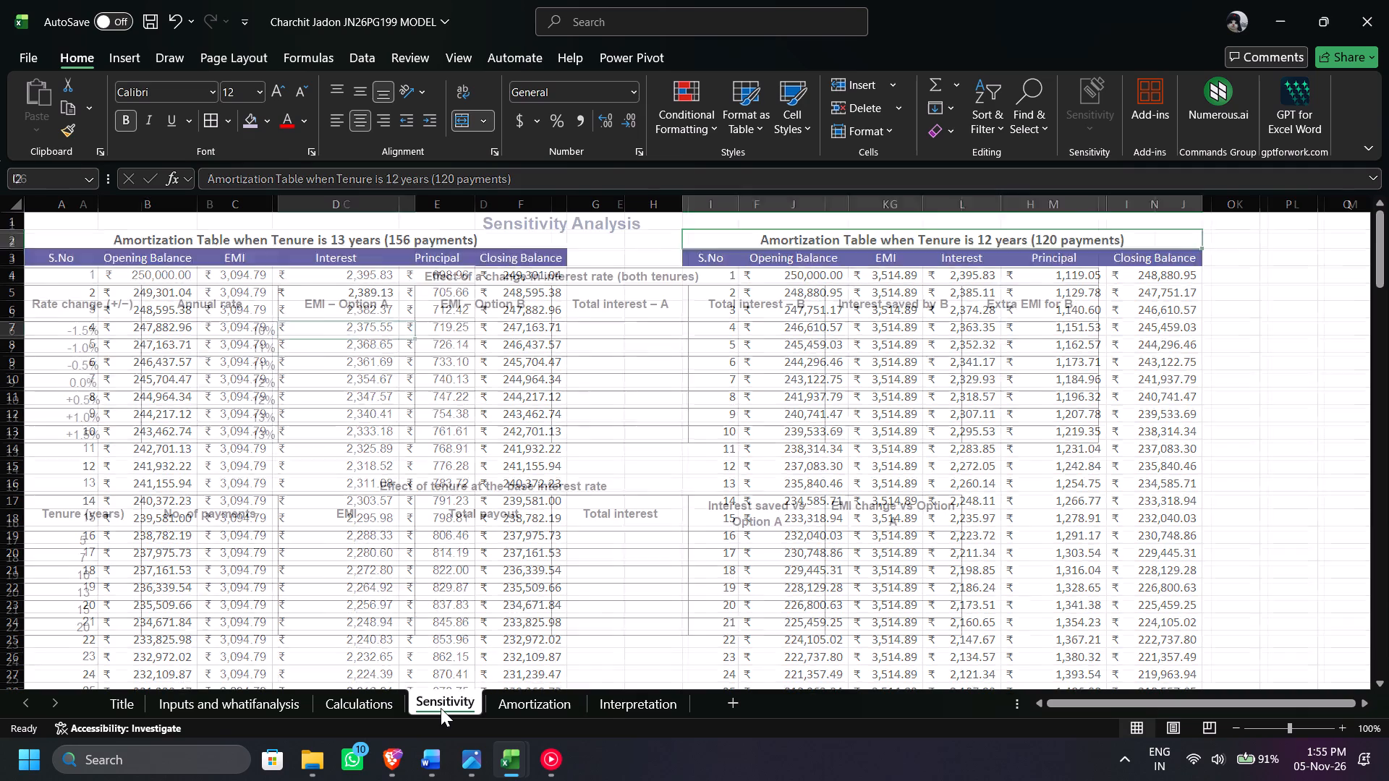
click(364, 334)
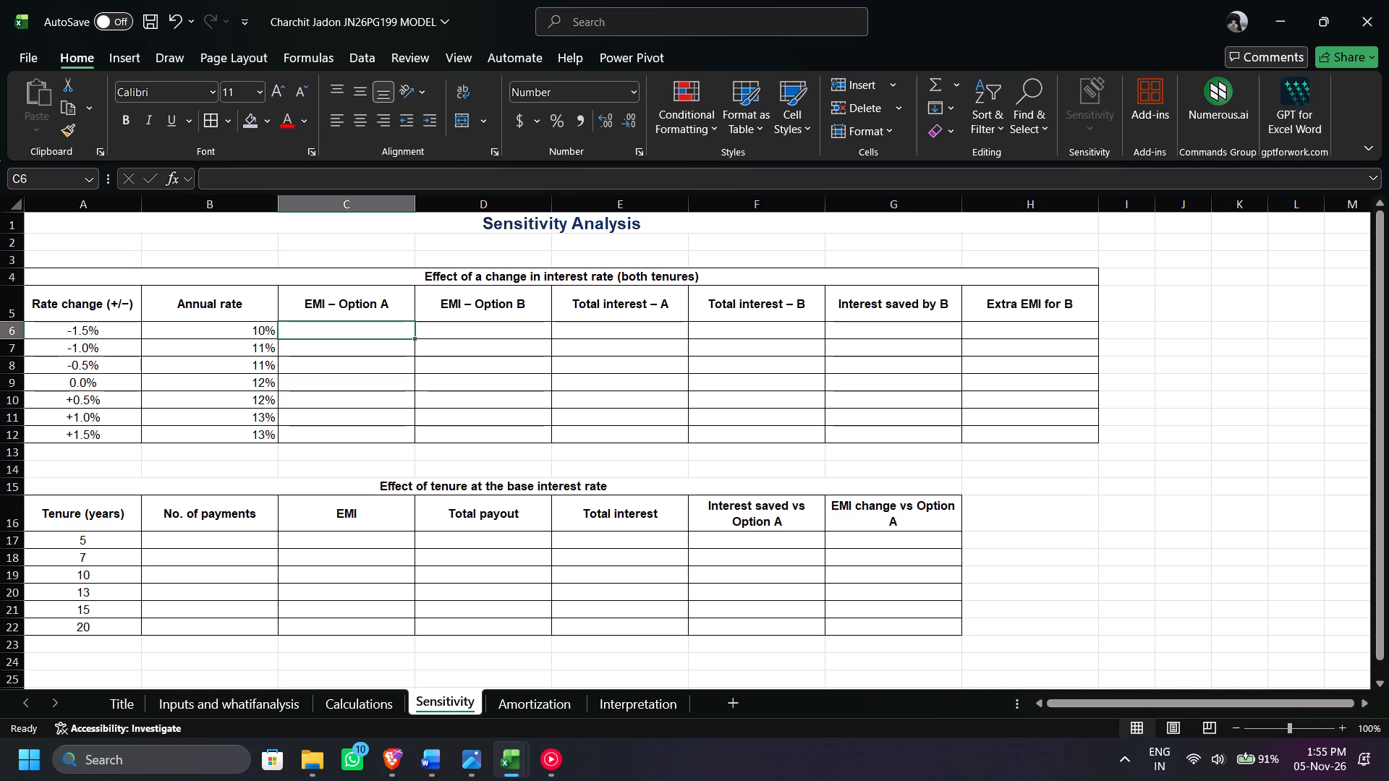
Read the assignment requirements and Sample Scenarios in the Corporate Finance Word document, marking words in the Education Fund Planning + Loan Decision scenario.
click(443, 751)
scroll(580, 408, up, 1)
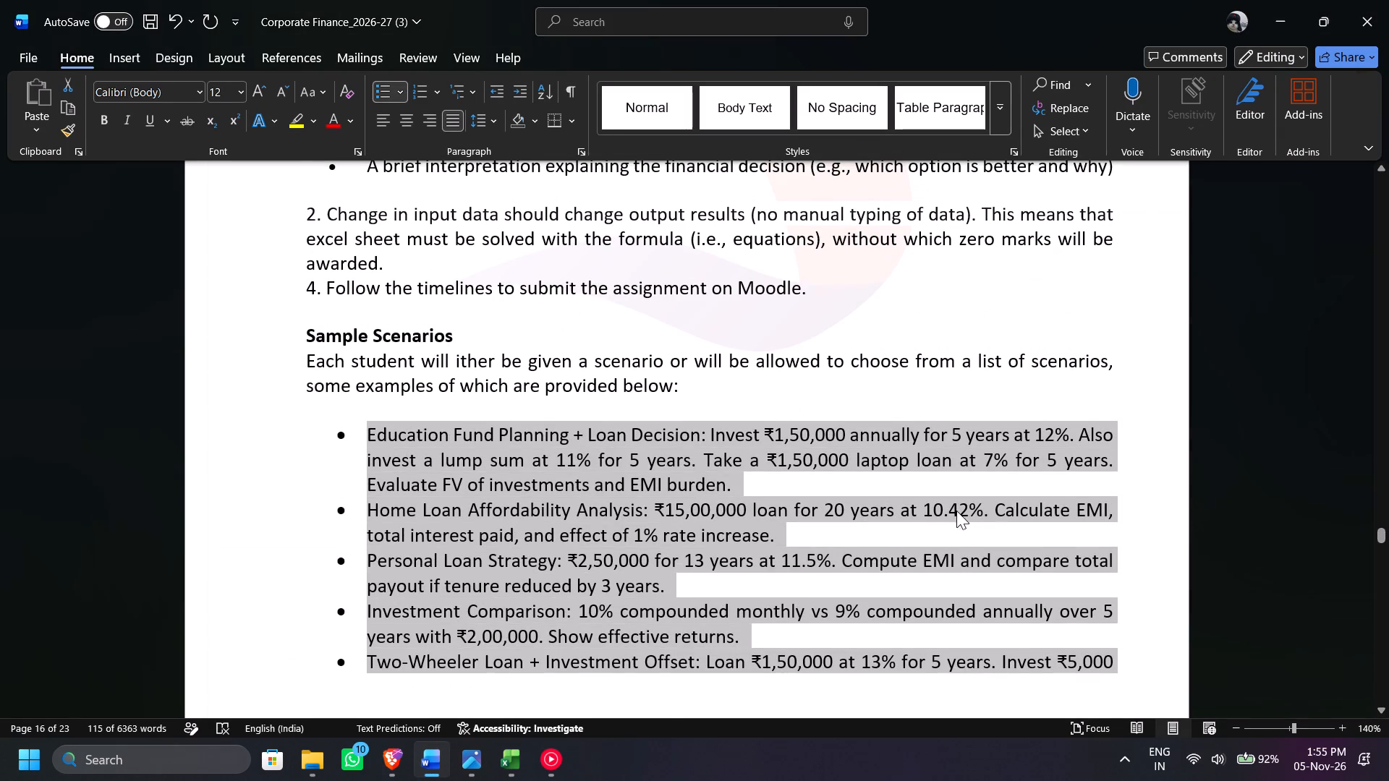
scroll(851, 502, down, 1)
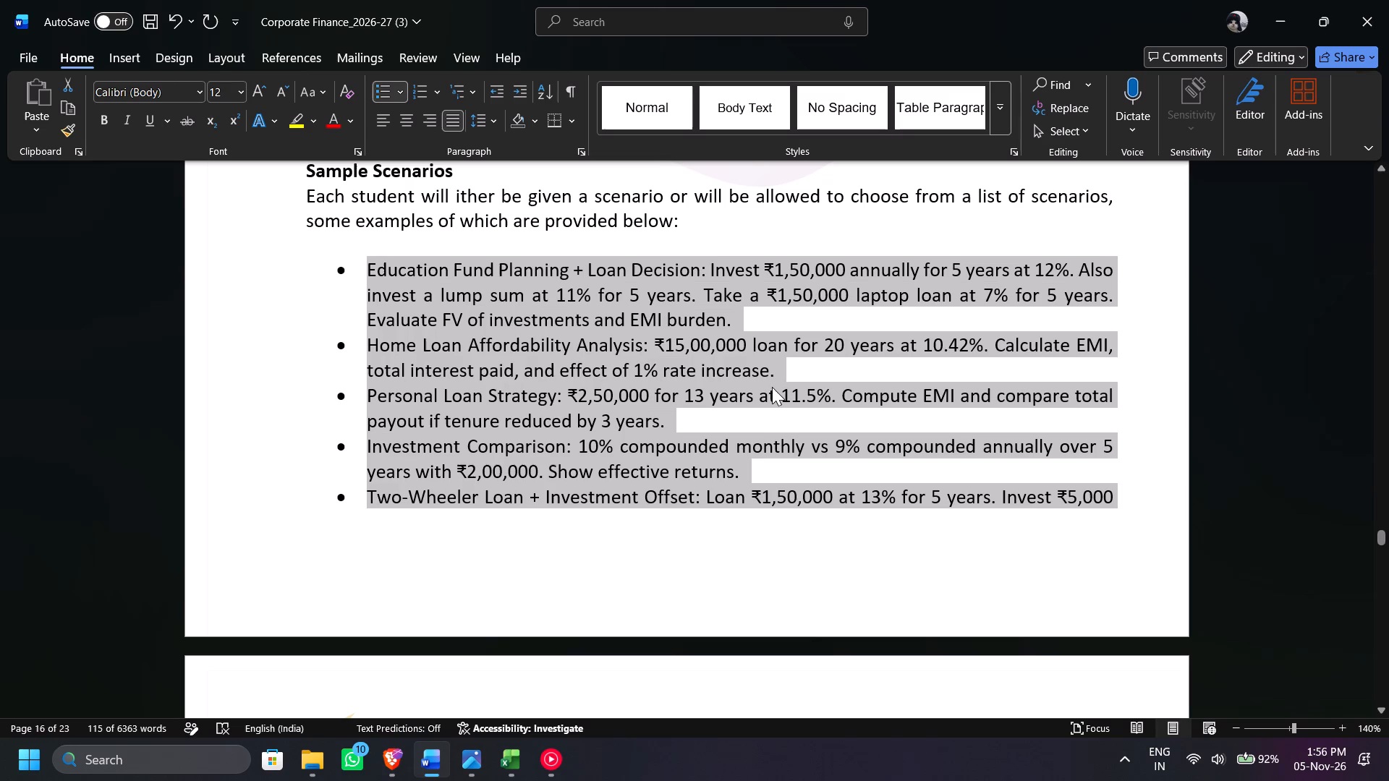
click(629, 271)
drag(665, 277, 672, 277)
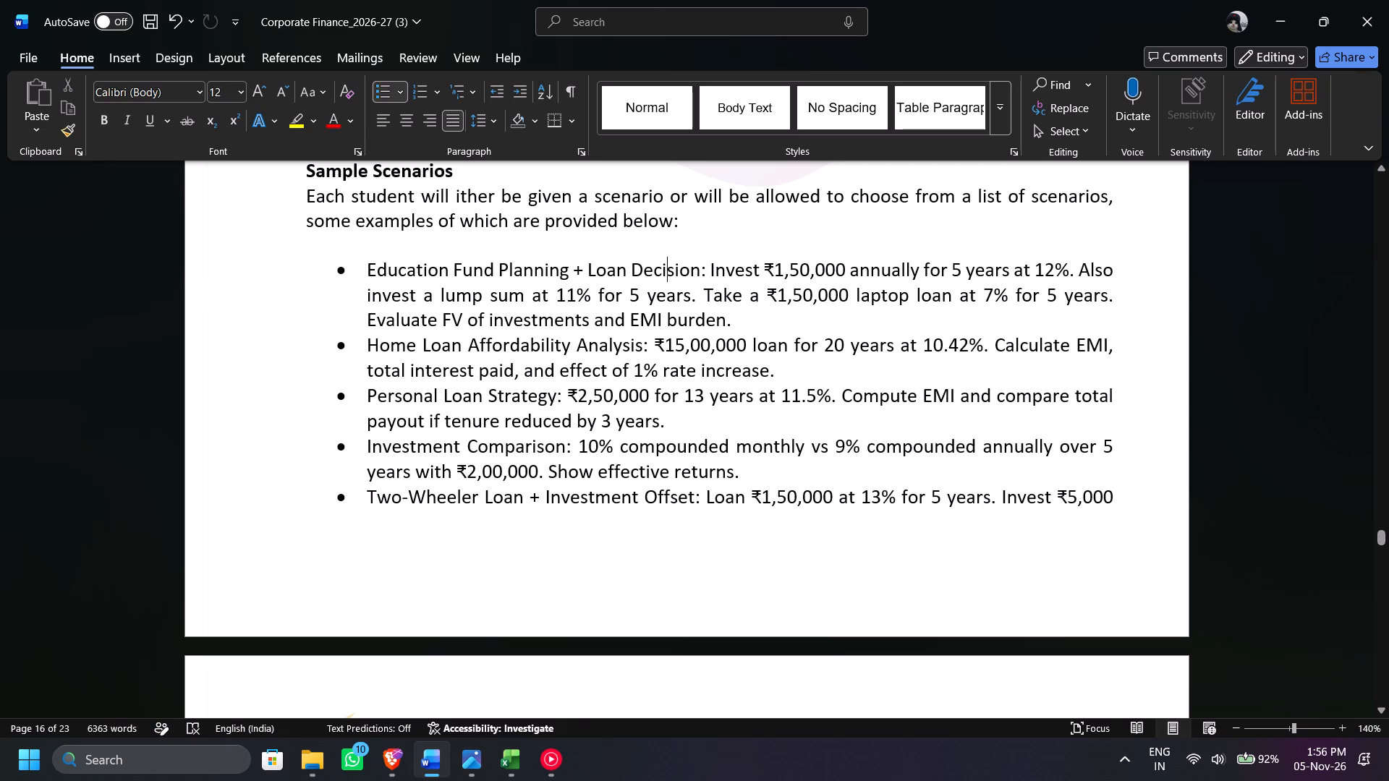
drag(672, 277, 706, 276)
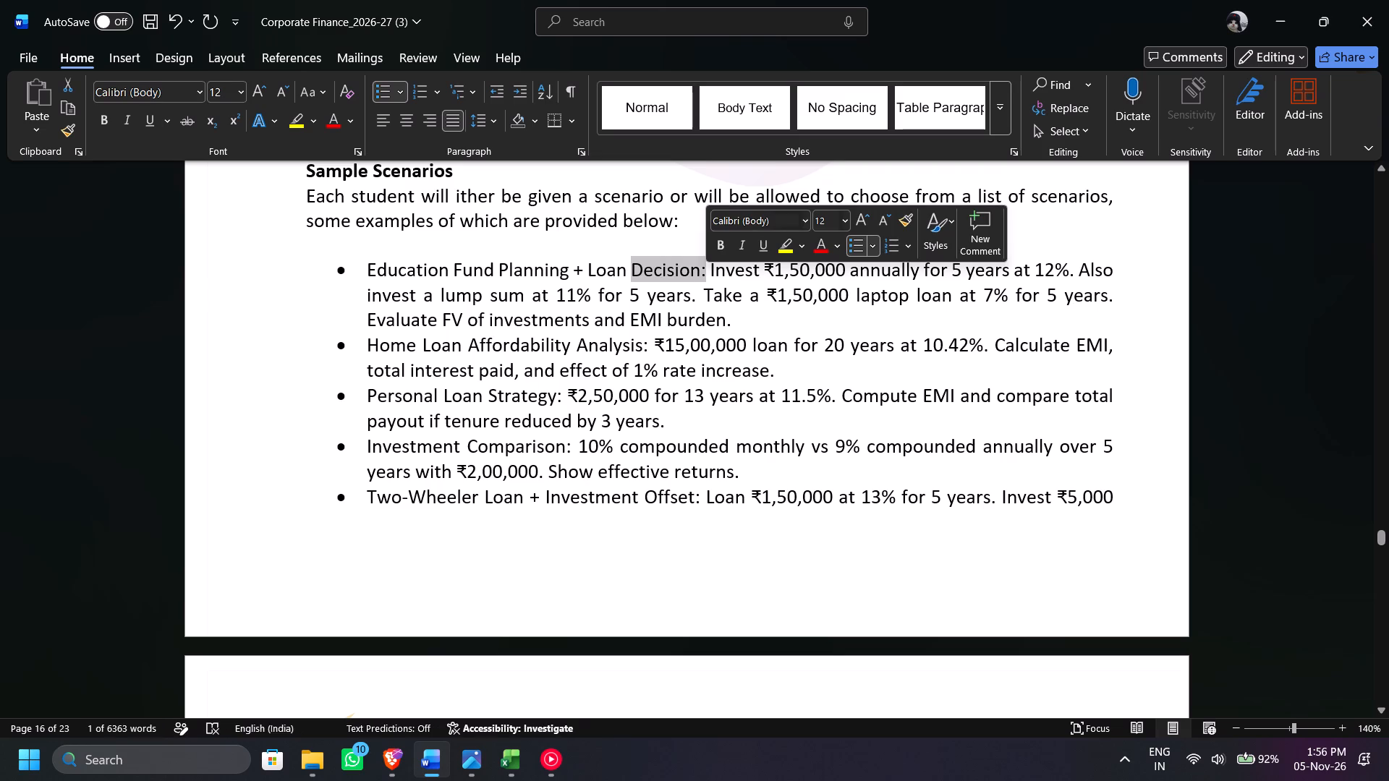
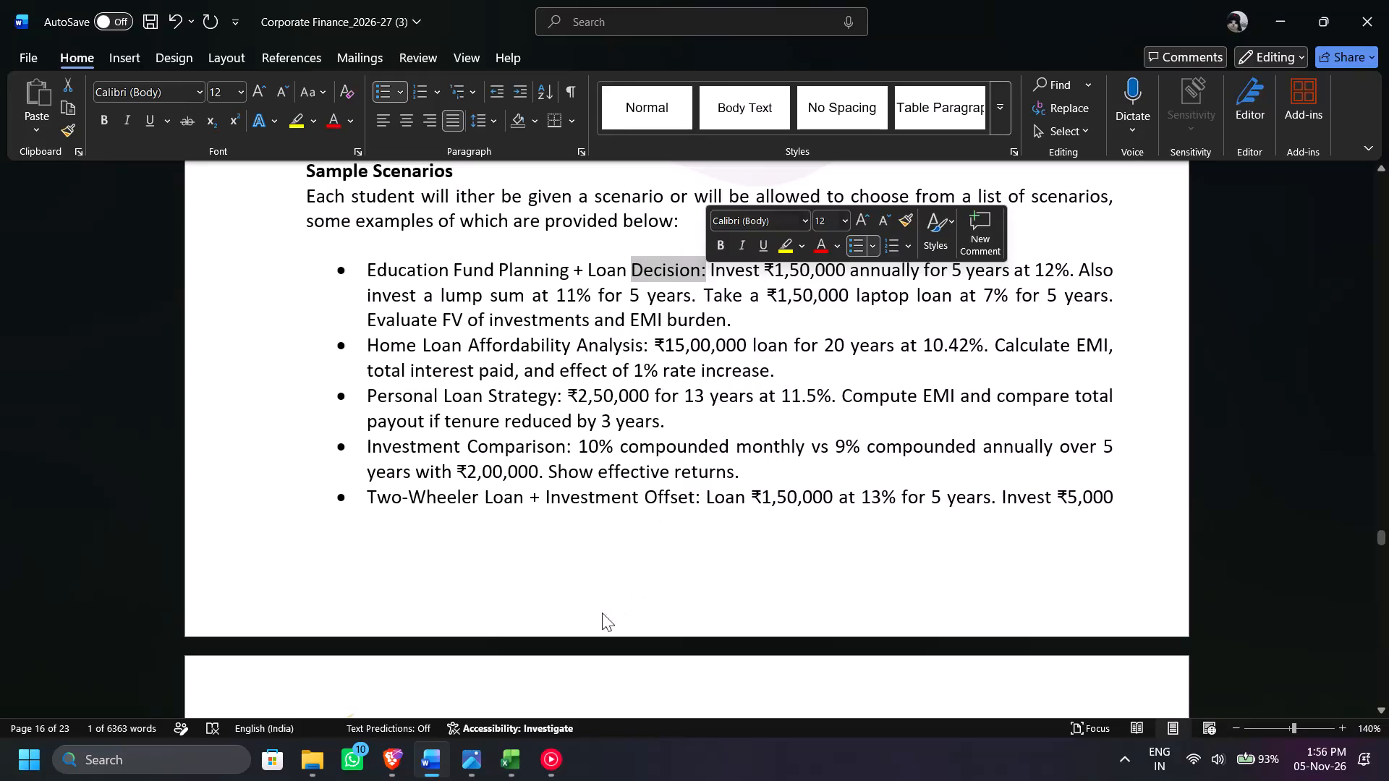
Switch from the Word assignment brief to the Personal_Loan_Strategy_Model workbook in Excel.
click(506, 769)
click(552, 628)
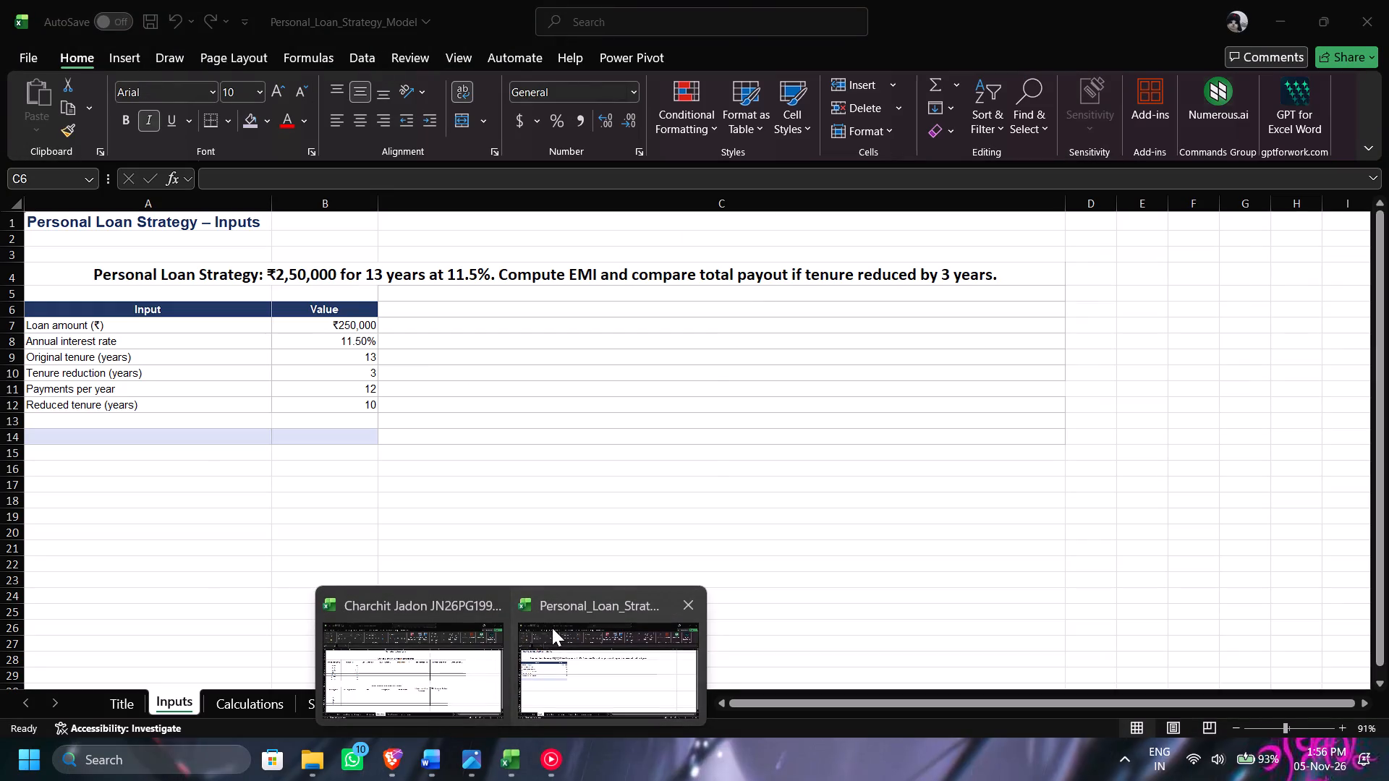